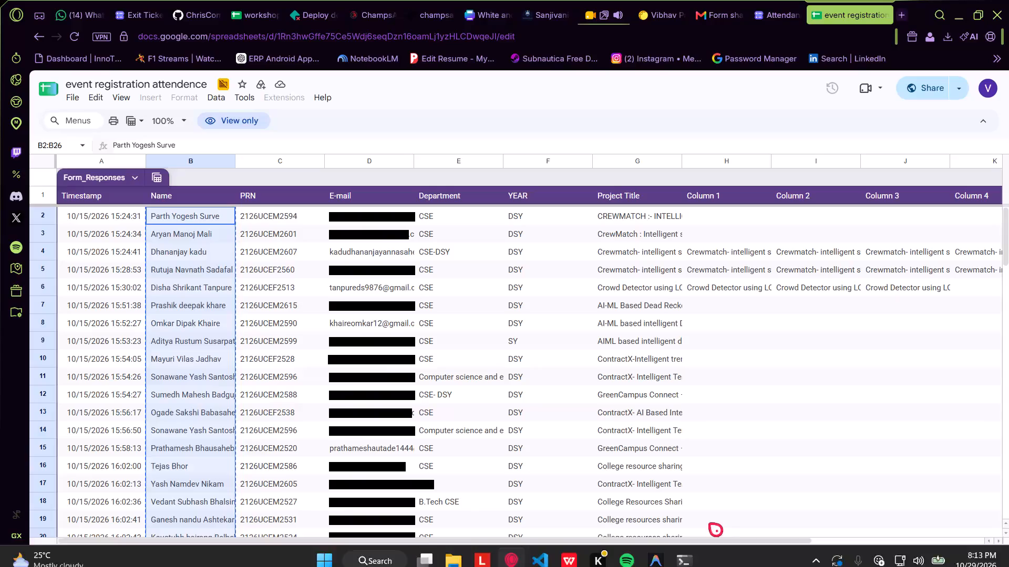
Close the attendance form's responses tab for "One Dream, One Solution".
{"action": "scroll", "coordinate": [399, 315], "scroll_direction": "up", "scroll_amount": 4}
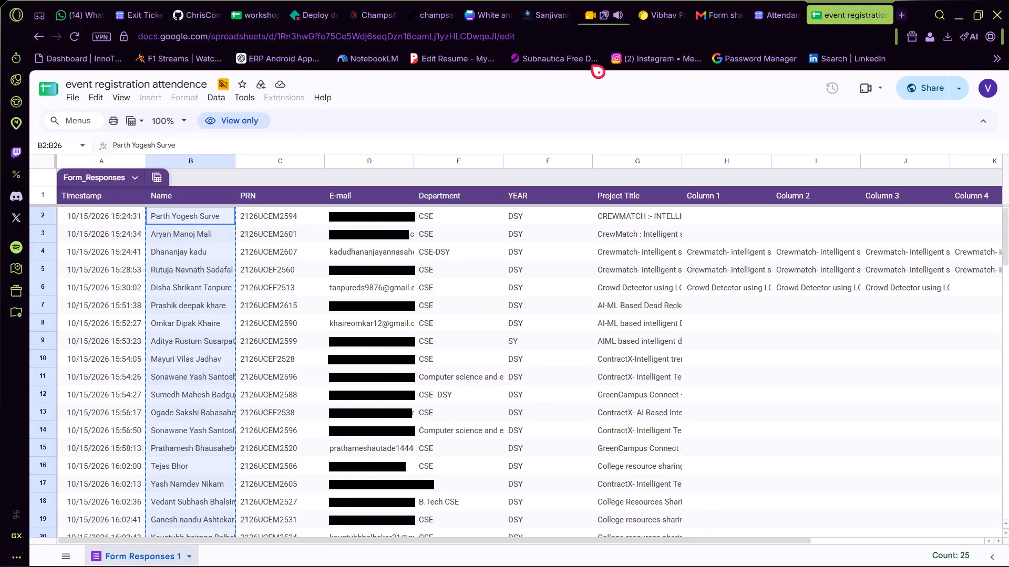
{"action": "left_click", "coordinate": [780, 0]}
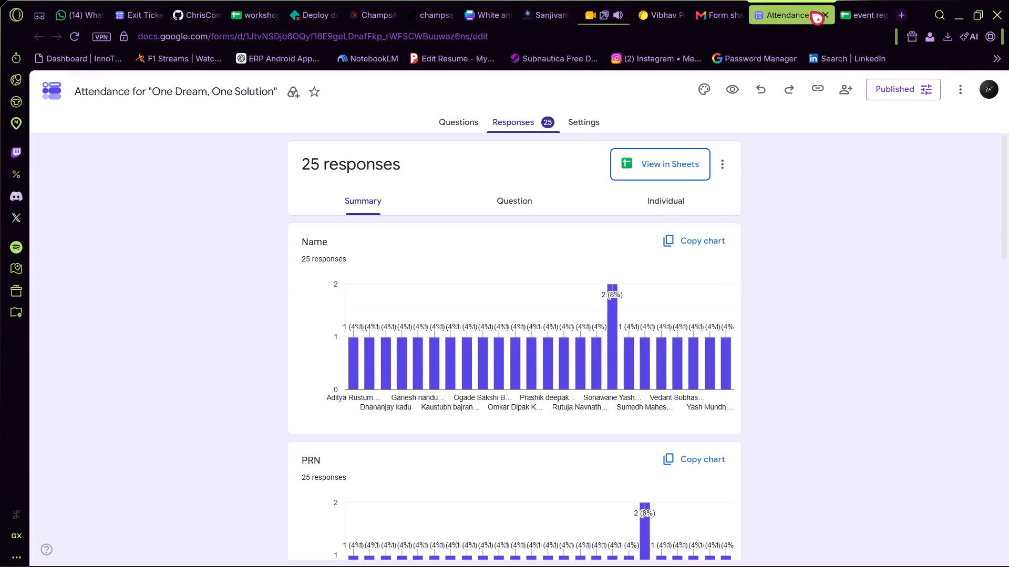
{"action": "left_click", "coordinate": [827, 16]}
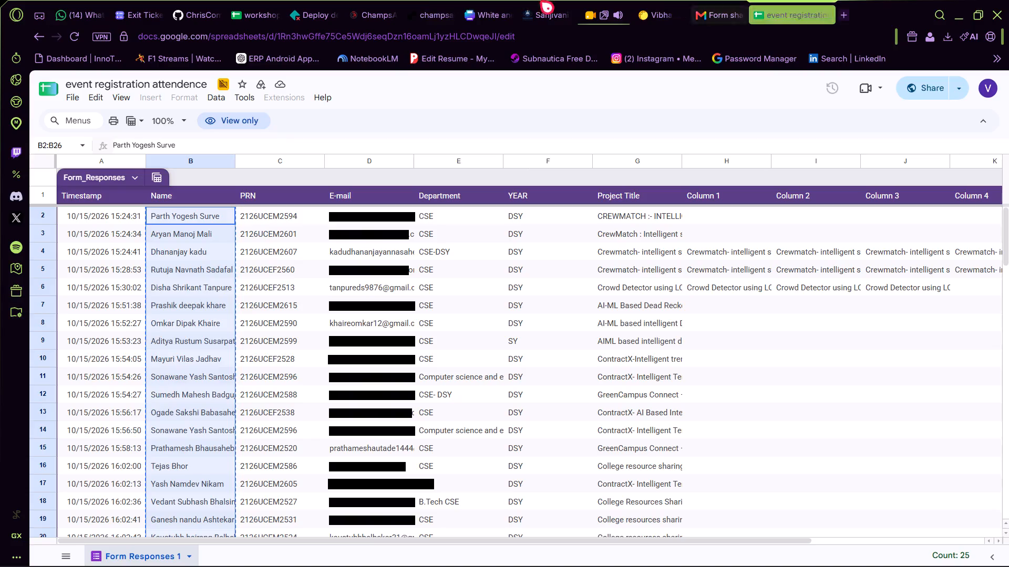
Check the appreciation certificate design in Canva, then bring up the Event team list in Notepad.
{"action": "left_click", "coordinate": [462, 0]}
{"action": "scroll", "coordinate": [15, 386], "scroll_direction": "down", "scroll_amount": 2}
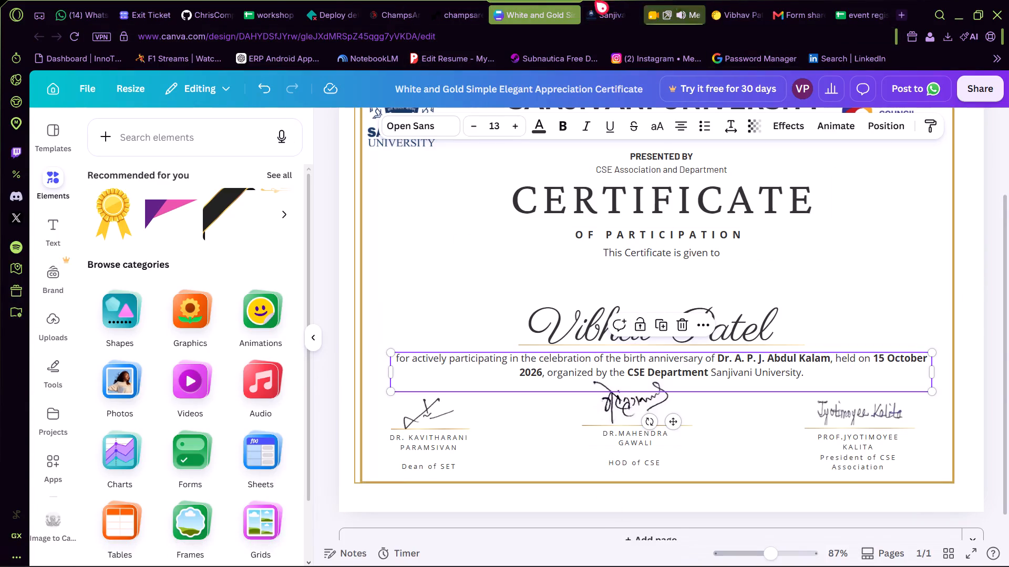
{"action": "left_click", "coordinate": [951, 44]}
{"action": "double_click", "coordinate": [797, 112]}
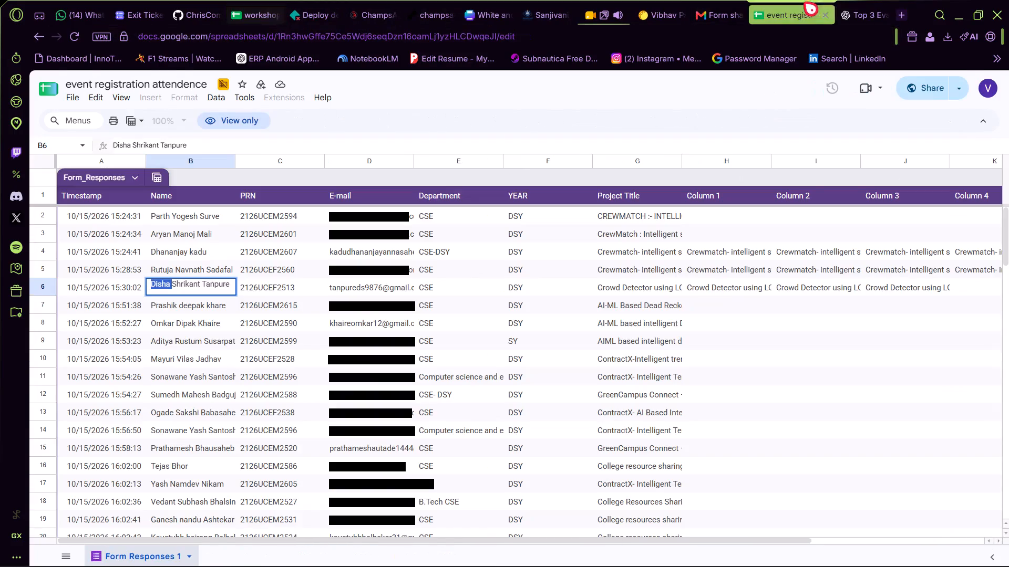
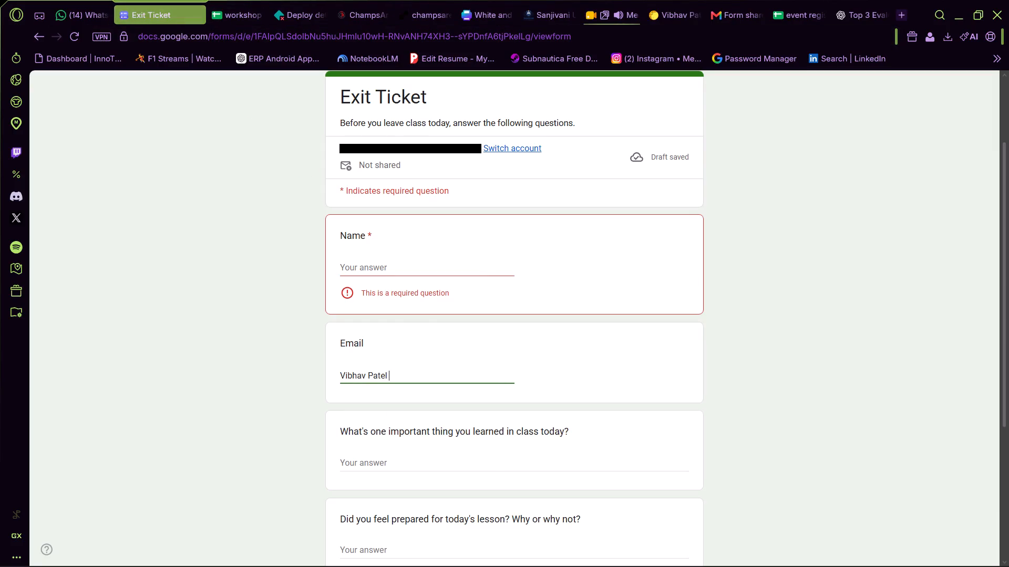
Copy the full name entered in the Email answer of the Exit Ticket form.
{"action": "left_click", "coordinate": [377, 459]}
{"action": "left_click", "coordinate": [386, 268]}
{"action": "left_click_drag", "start_coordinate": [394, 369], "coordinate": [317, 370]}
{"action": "key", "text": "ctrl+c"}
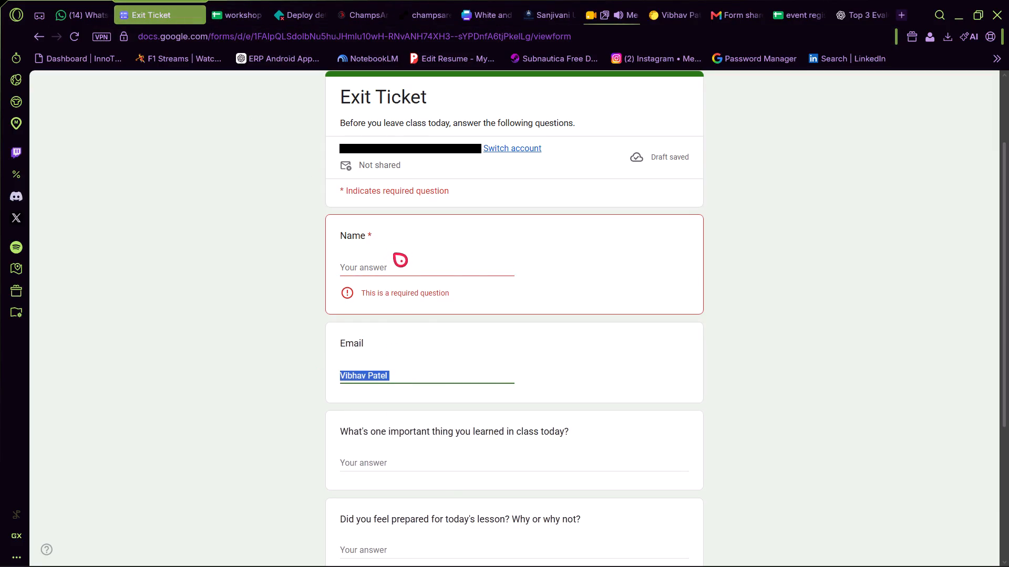
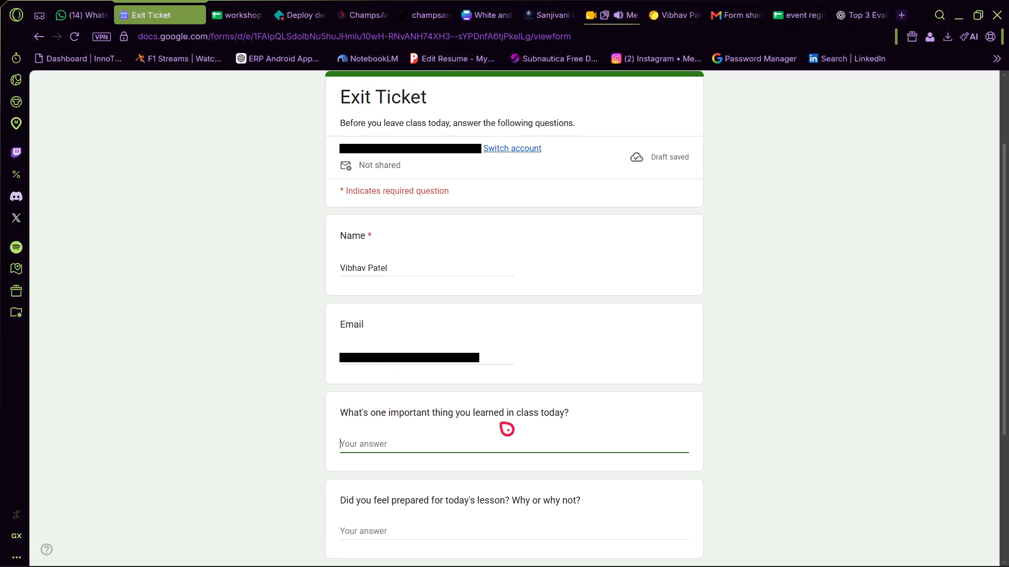
Answer the question about one important thing learned in class today with "Japanese".
{"action": "key", "text": "BackSpace"}
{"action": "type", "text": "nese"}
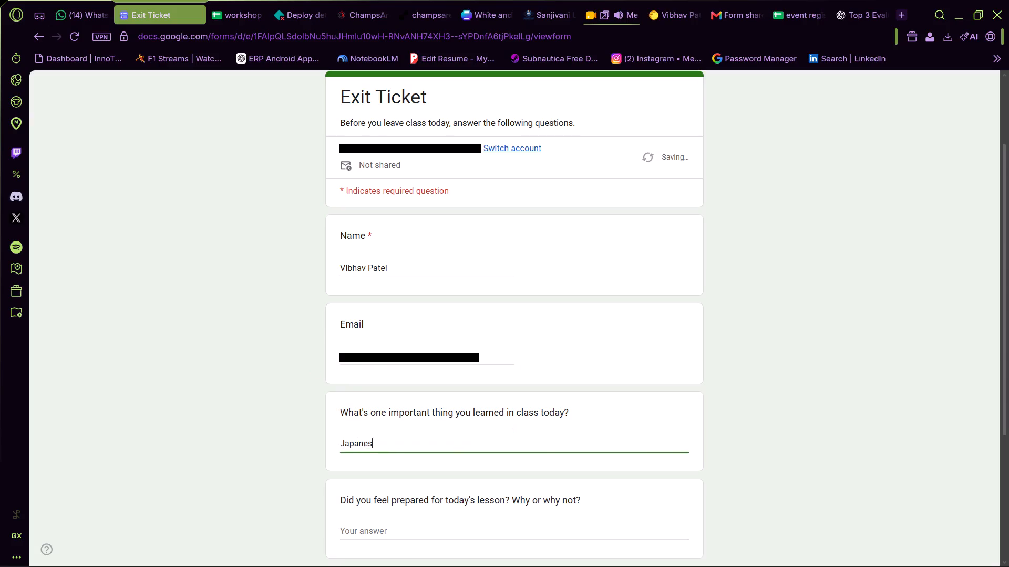
Answer "Yes" to the question about feeling prepared for today's lesson.
{"action": "scroll", "coordinate": [421, 484], "scroll_direction": "down", "scroll_amount": 1}
{"action": "left_click", "coordinate": [384, 428]}
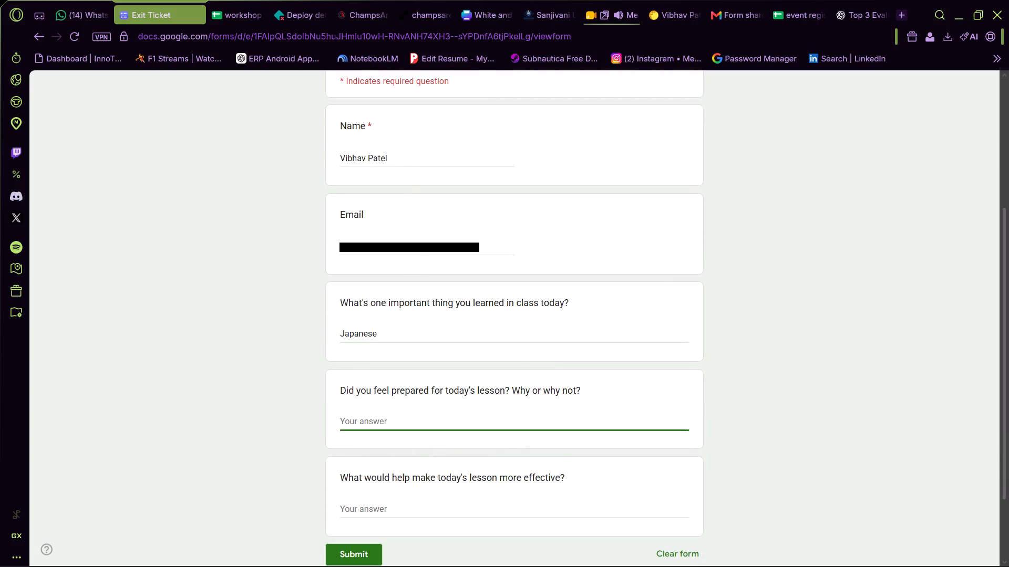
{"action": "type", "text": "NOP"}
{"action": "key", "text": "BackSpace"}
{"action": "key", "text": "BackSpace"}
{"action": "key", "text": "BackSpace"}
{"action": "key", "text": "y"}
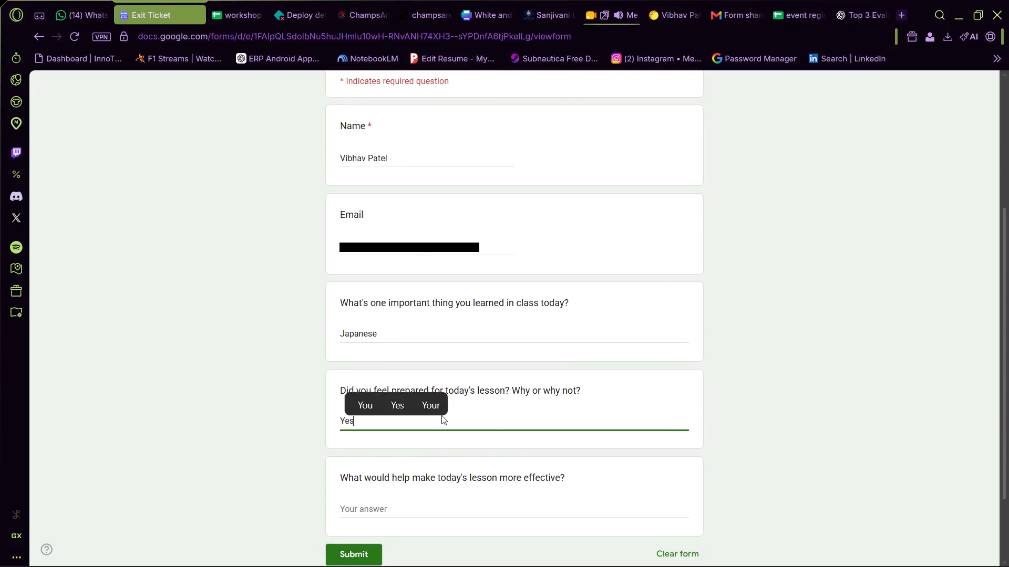
Submit the Exit Ticket form, leaving the question about making the lesson more effective blank.
{"action": "left_click", "coordinate": [503, 507]}
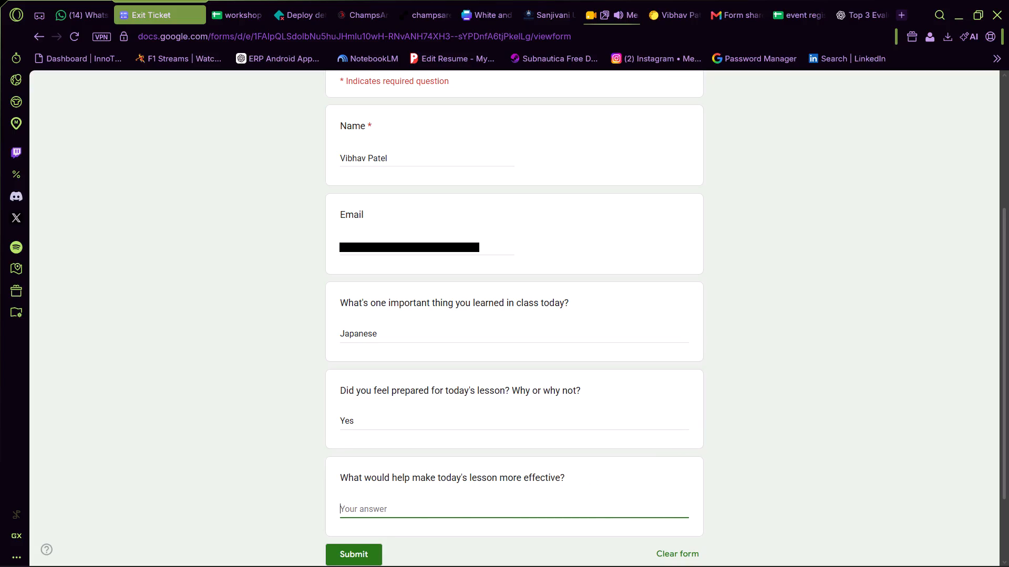
{"action": "left_click", "coordinate": [458, 541]}
{"action": "left_click", "coordinate": [366, 547]}
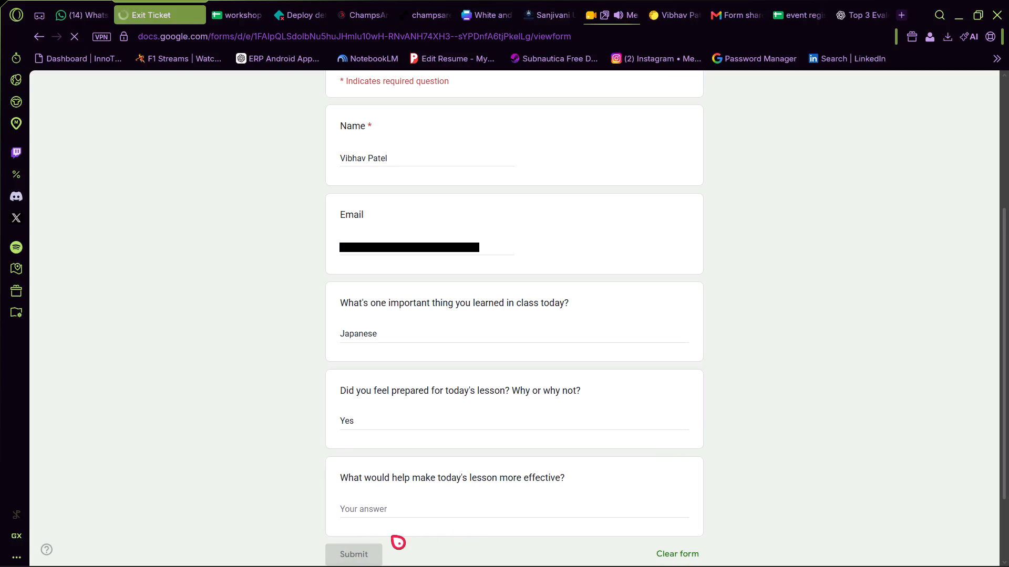
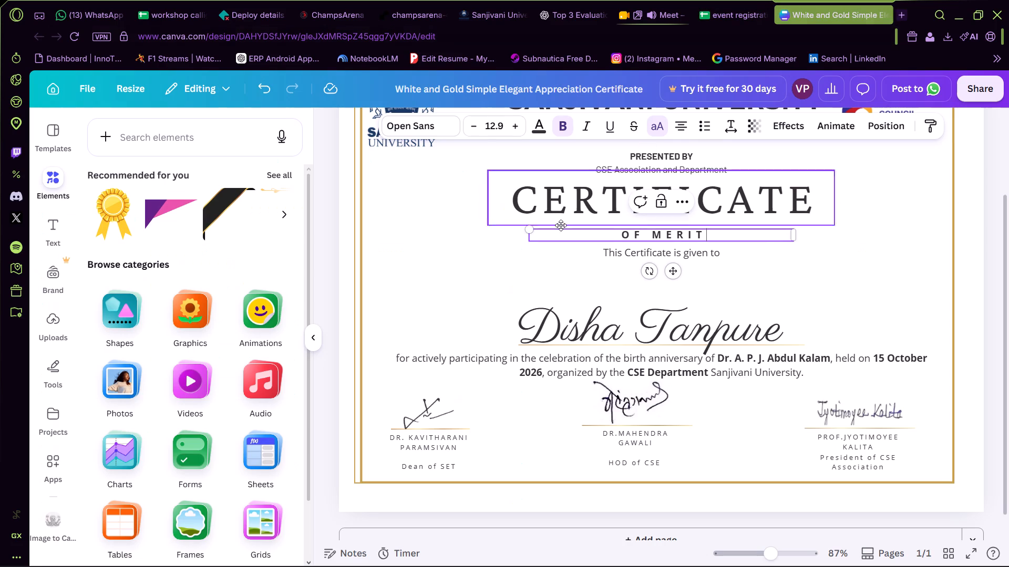
Duplicate the merit certificate page.
{"action": "scroll", "coordinate": [679, 276], "scroll_direction": "up", "scroll_amount": 2}
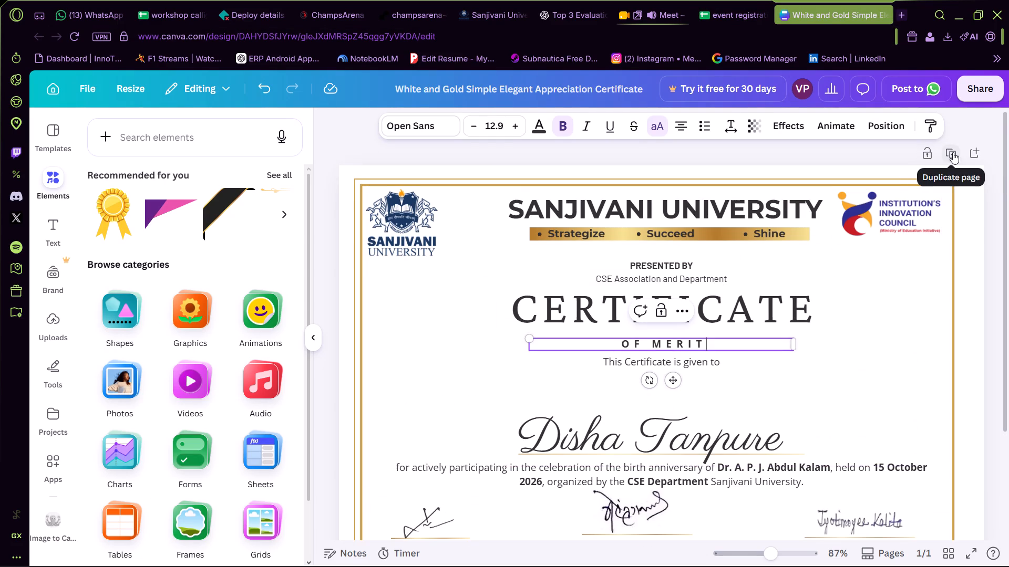
{"action": "left_click", "coordinate": [953, 152]}
Replace the recipient name on page 2 with the copied name, rewriting its surname in normal capitalisation.
{"action": "double_click", "coordinate": [583, 426]}
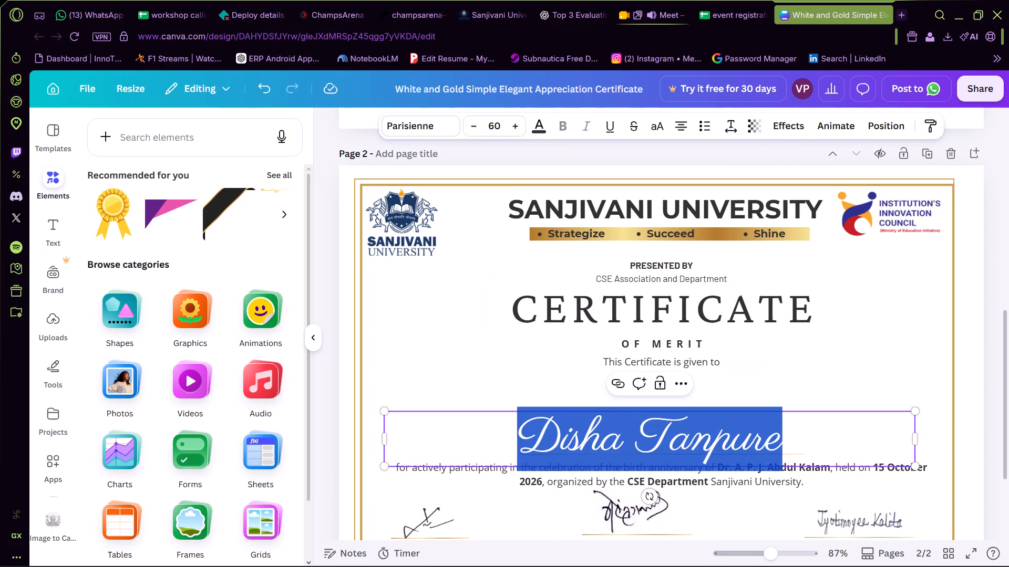
{"action": "key", "text": "ctrl+v"}
{"action": "key", "text": "space"}
{"action": "key", "text": "BackSpace"}
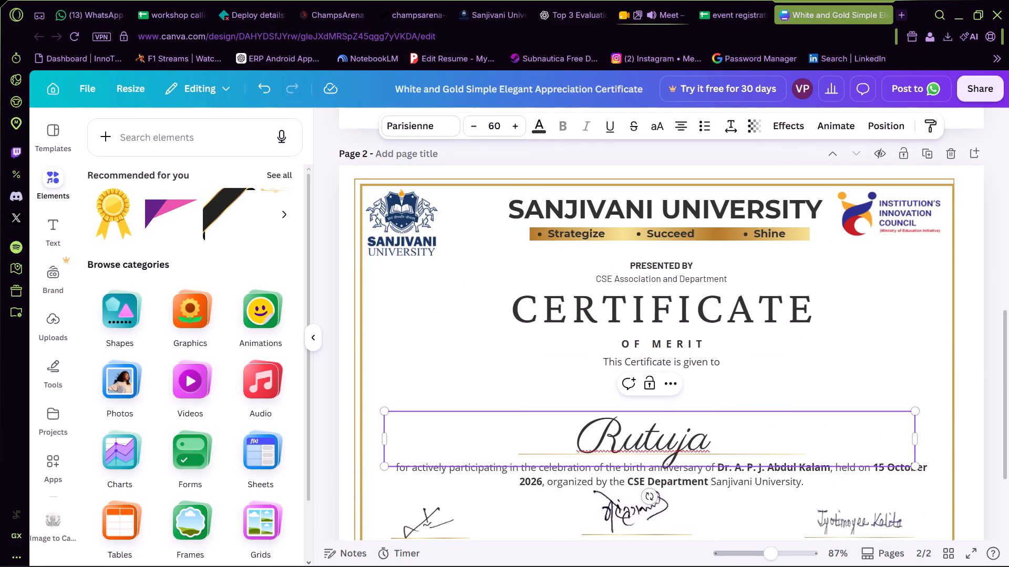
{"action": "key", "text": "BackSpace"}
{"action": "key", "text": "BackSpace"}
{"action": "key", "text": "BackSpace"}
{"action": "key", "text": "BackSpace"}
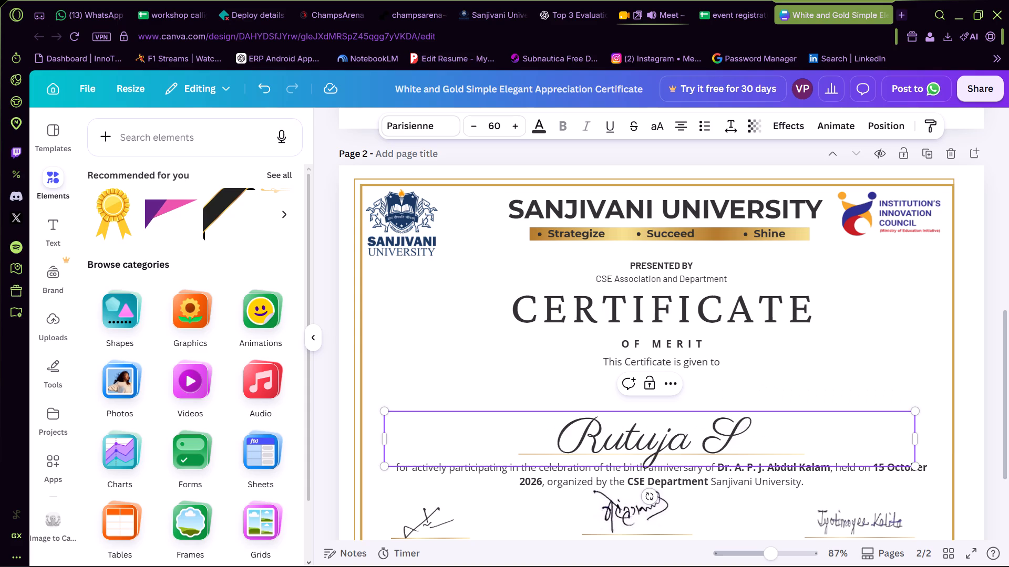
{"action": "type", "text": "asa"}
{"action": "key", "text": "BackSpace"}
{"action": "key", "text": "BackSpace"}
{"action": "type", "text": "dafal"}
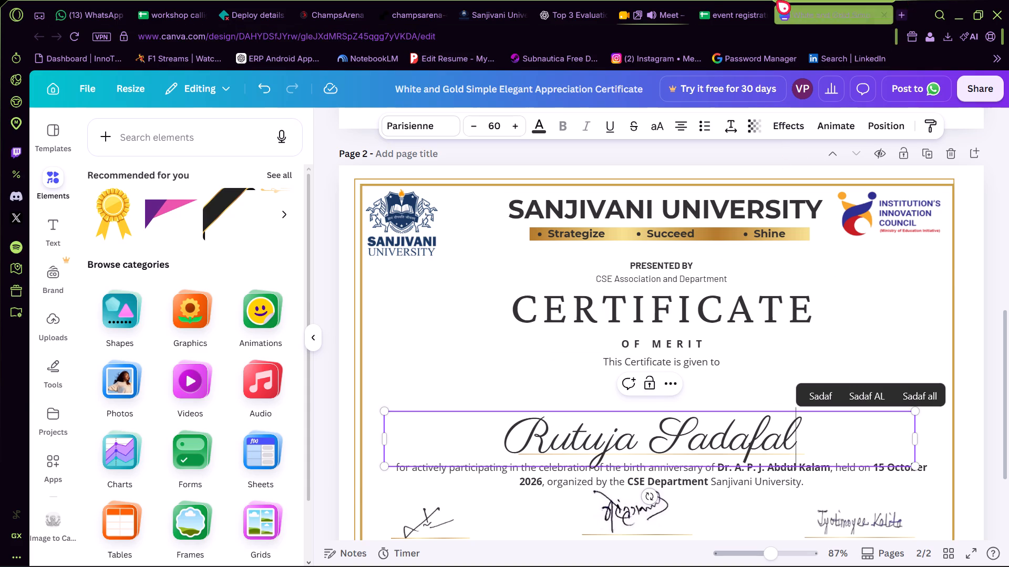
{"action": "left_click", "coordinate": [704, 0]}
{"action": "left_click", "coordinate": [849, 0]}
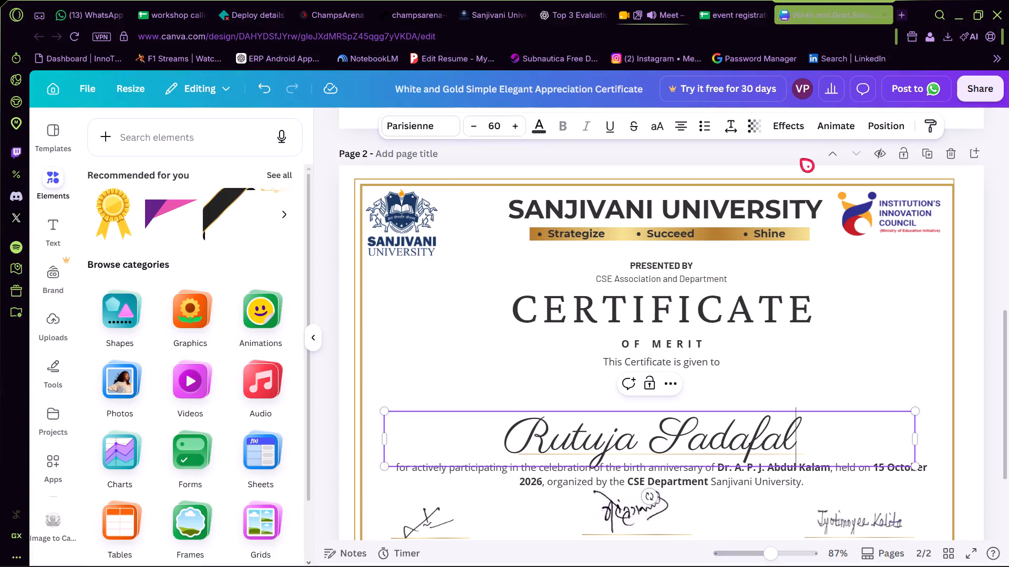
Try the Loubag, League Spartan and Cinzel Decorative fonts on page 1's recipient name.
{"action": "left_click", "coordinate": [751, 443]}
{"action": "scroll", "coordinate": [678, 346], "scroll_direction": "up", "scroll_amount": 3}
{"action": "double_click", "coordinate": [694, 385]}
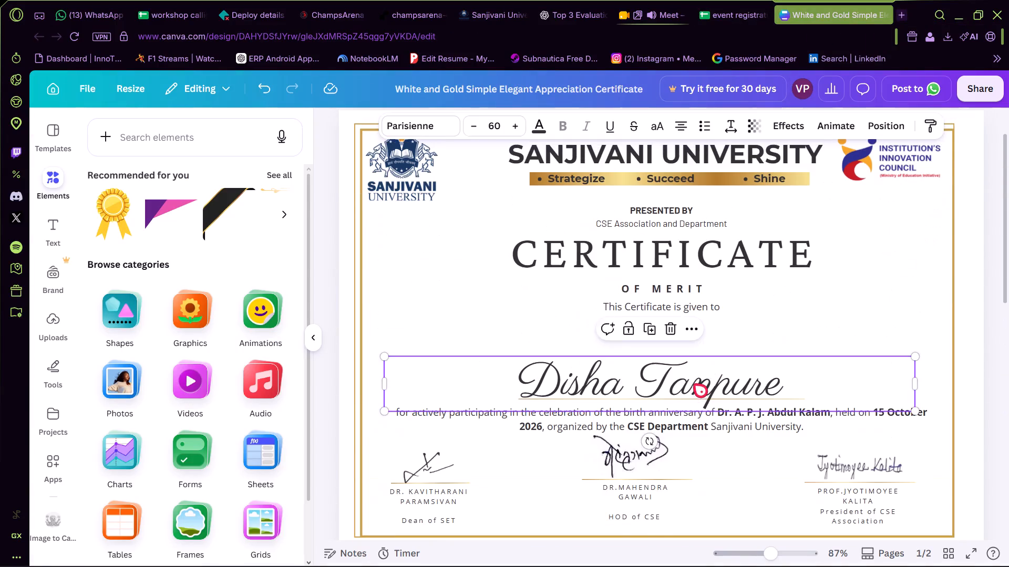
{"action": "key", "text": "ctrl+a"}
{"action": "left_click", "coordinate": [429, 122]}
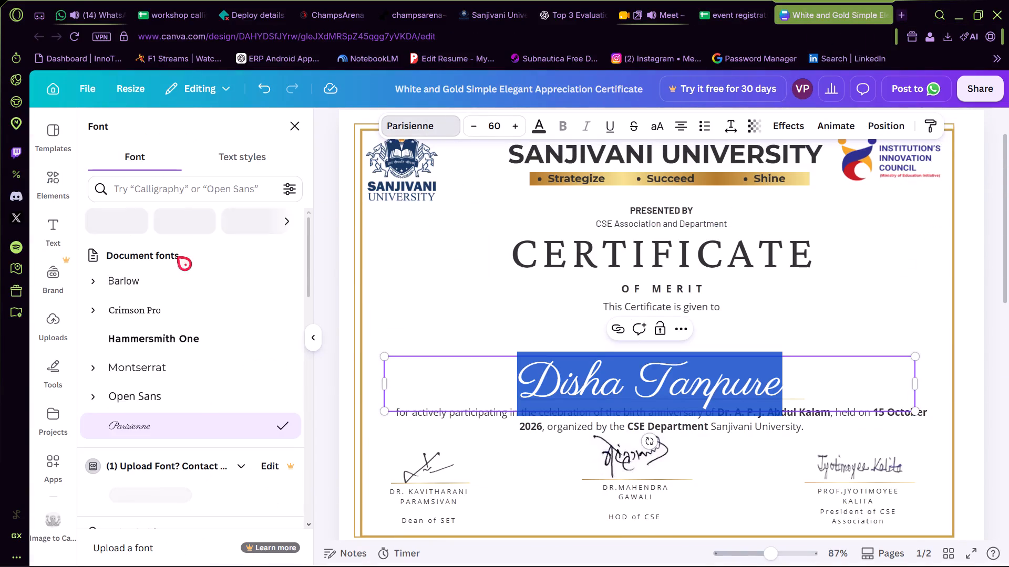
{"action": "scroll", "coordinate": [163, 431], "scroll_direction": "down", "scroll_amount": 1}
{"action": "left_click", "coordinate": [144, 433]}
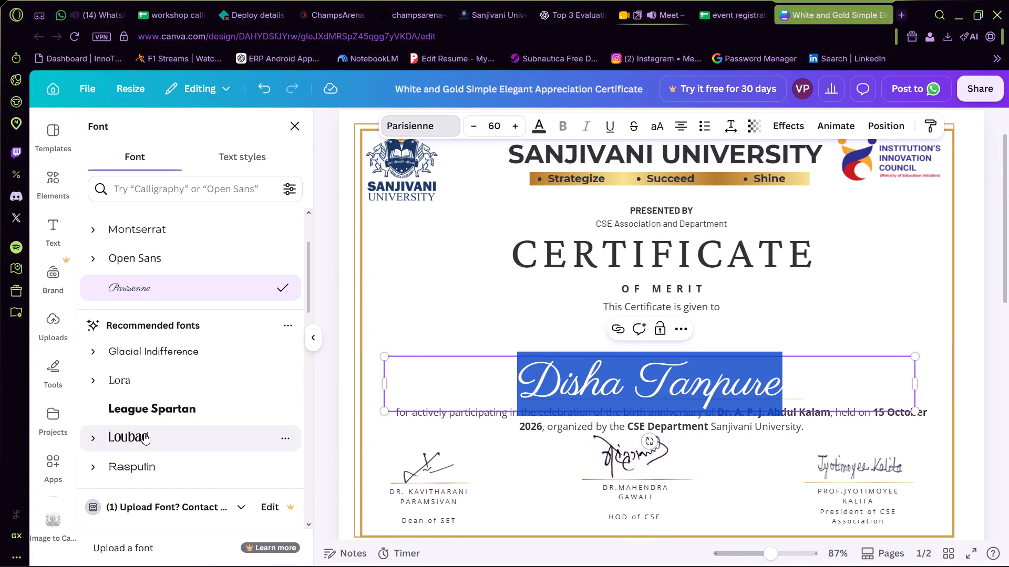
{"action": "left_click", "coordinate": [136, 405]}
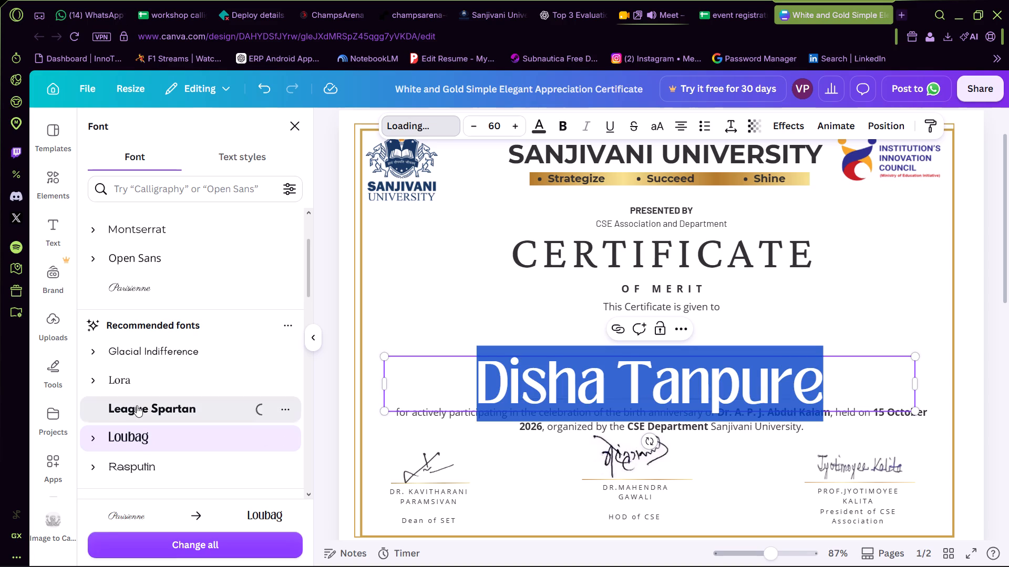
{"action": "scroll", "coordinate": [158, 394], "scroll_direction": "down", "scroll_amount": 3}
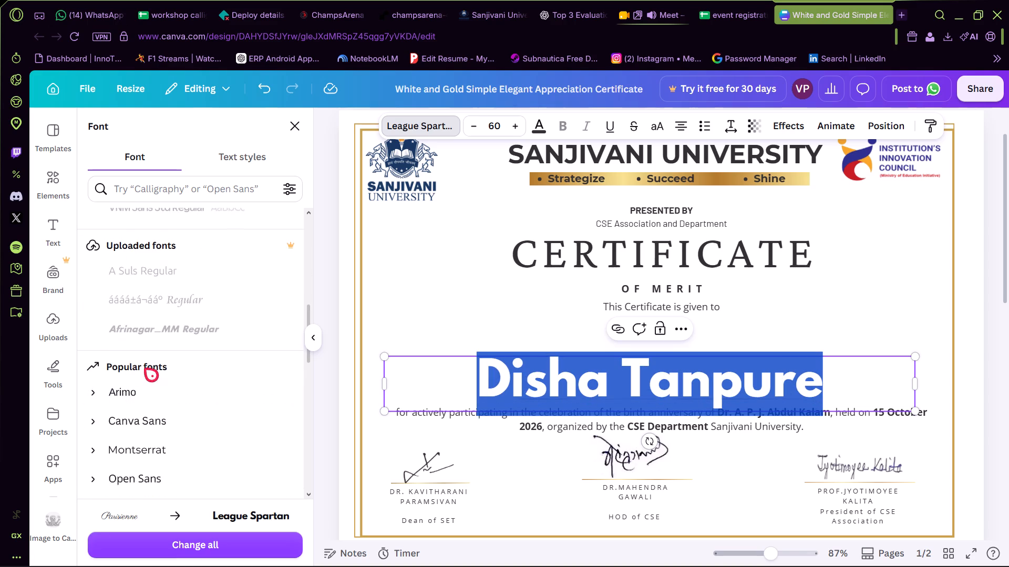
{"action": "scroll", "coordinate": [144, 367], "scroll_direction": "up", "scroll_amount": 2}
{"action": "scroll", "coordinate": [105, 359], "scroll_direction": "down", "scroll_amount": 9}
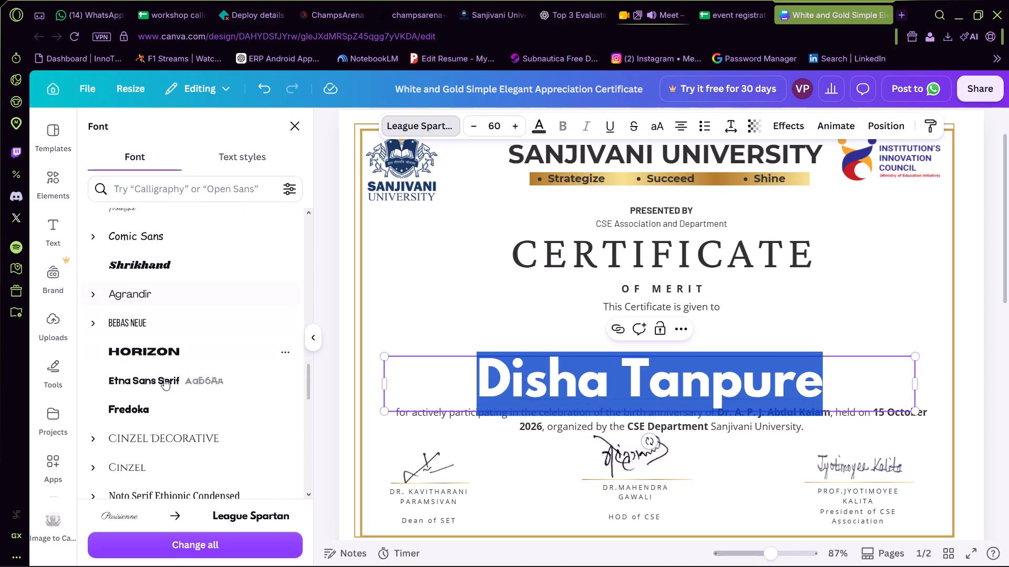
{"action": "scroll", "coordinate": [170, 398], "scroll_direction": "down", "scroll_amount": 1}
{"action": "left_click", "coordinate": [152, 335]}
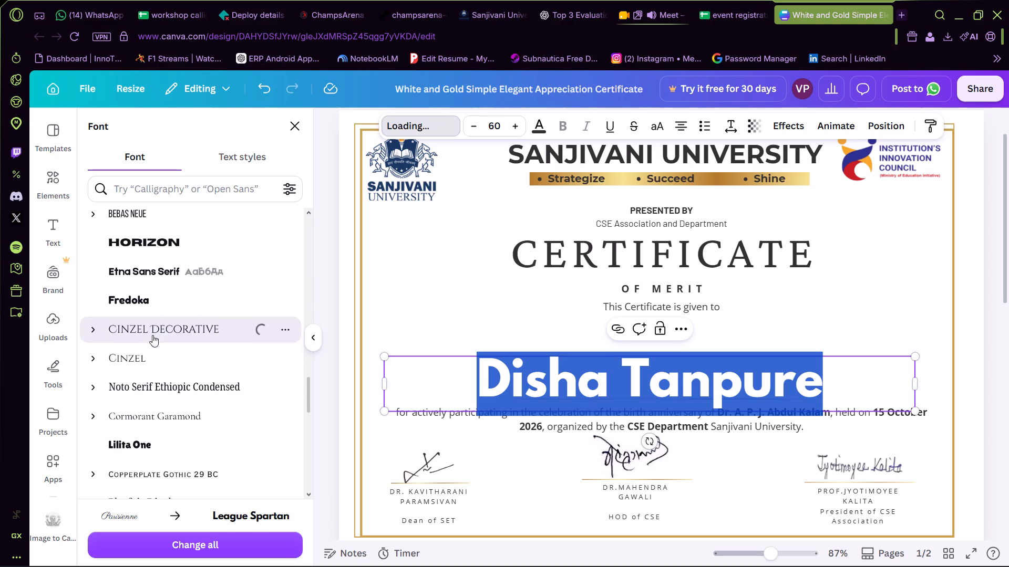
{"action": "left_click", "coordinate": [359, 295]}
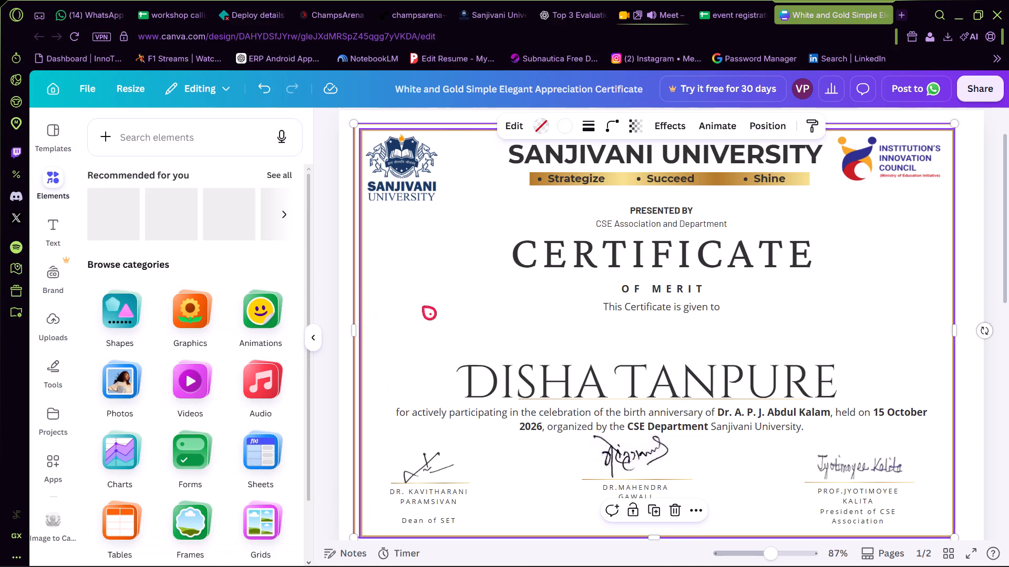
Shrink page 1's recipient name to a font size of about 49.6 and re-centre it above the gold line.
{"action": "left_click", "coordinate": [543, 377]}
{"action": "left_click_drag", "start_coordinate": [385, 356], "coordinate": [475, 360]}
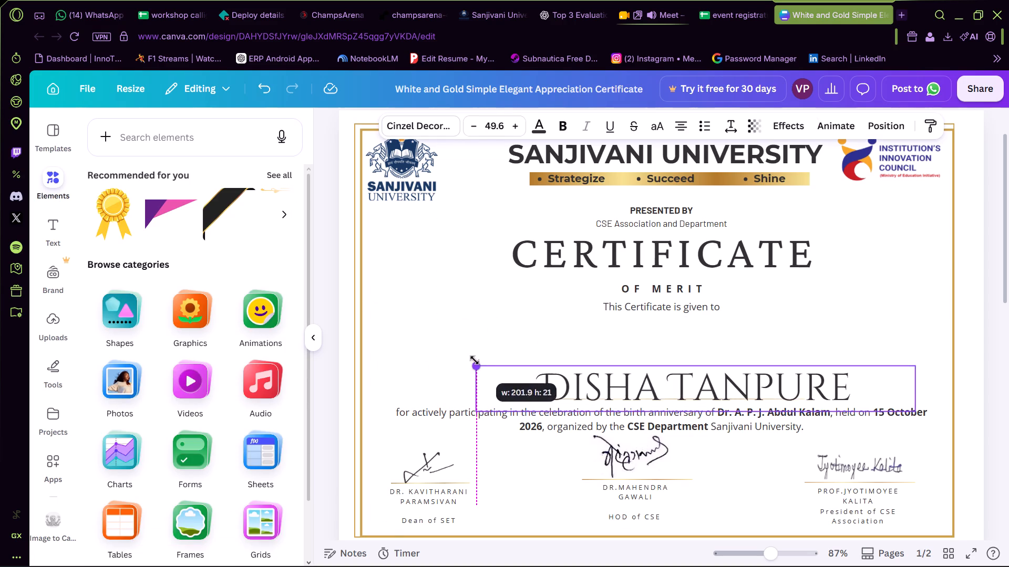
{"action": "left_click_drag", "start_coordinate": [475, 360], "coordinate": [475, 359]}
{"action": "left_click_drag", "start_coordinate": [694, 398], "coordinate": [658, 394]}
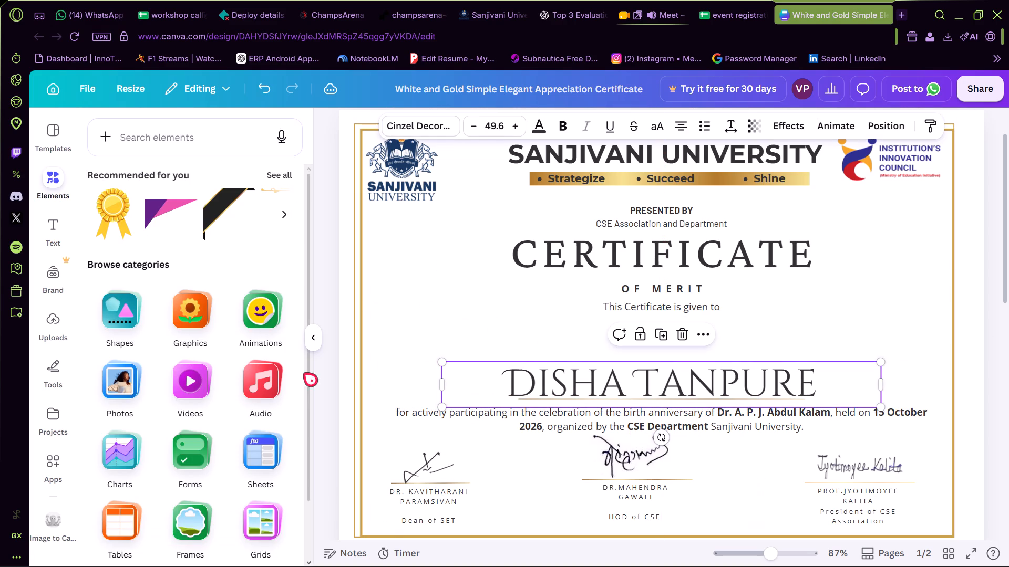
Try Bukhari Script, Apricots, Adlery Pro, Marykate and Chewy on page 1's recipient name, and settle on Grand Hotel.
{"action": "left_click", "coordinate": [421, 133]}
{"action": "scroll", "coordinate": [210, 317], "scroll_direction": "down", "scroll_amount": 5}
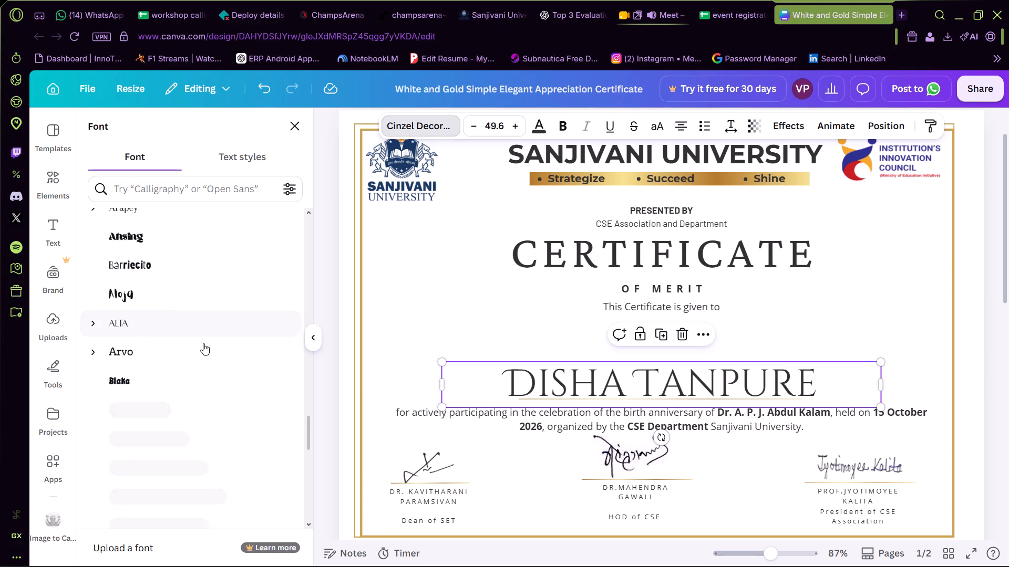
{"action": "left_click", "coordinate": [149, 220]}
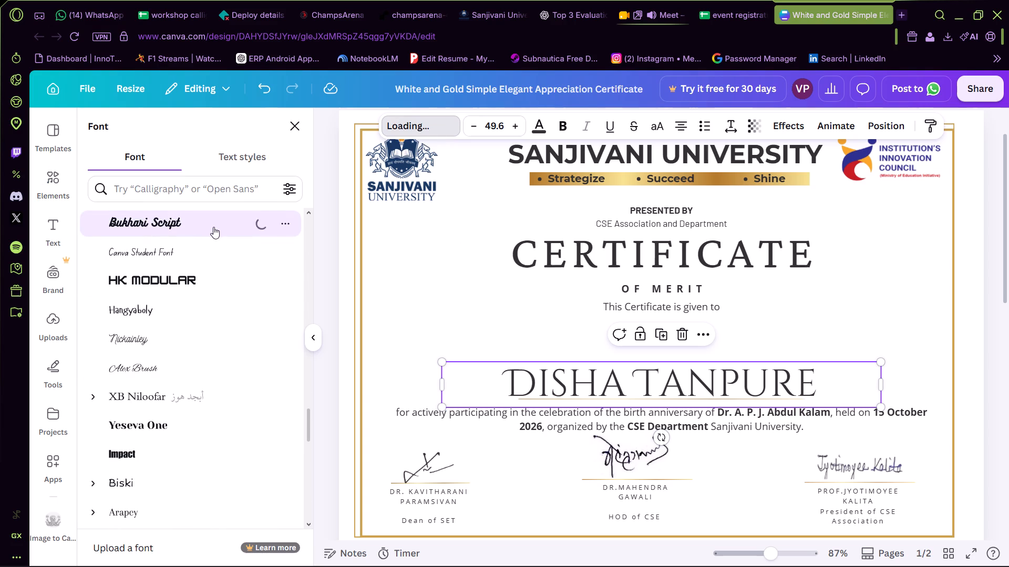
{"action": "scroll", "coordinate": [142, 450], "scroll_direction": "down", "scroll_amount": 6}
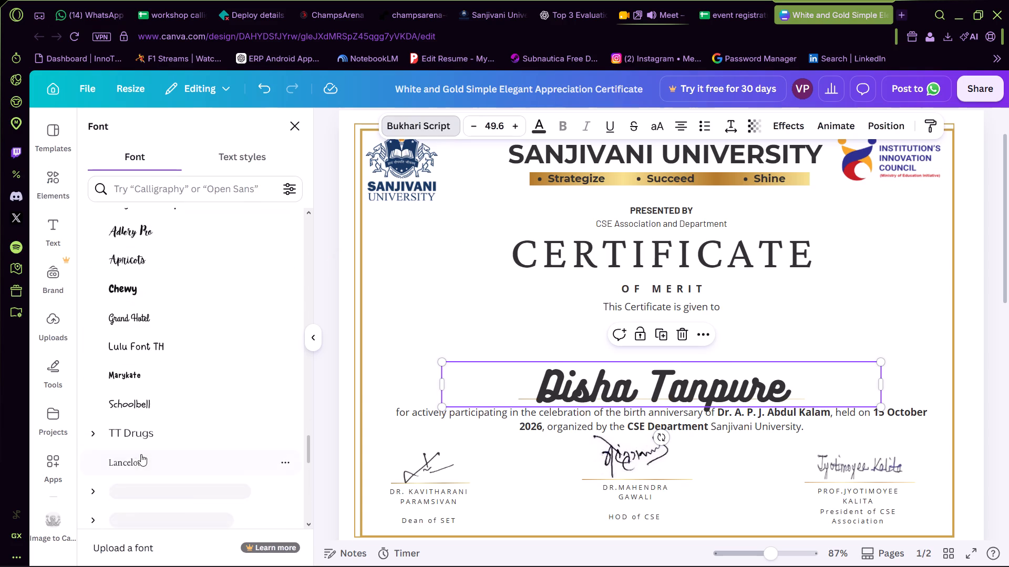
{"action": "left_click", "coordinate": [129, 269]}
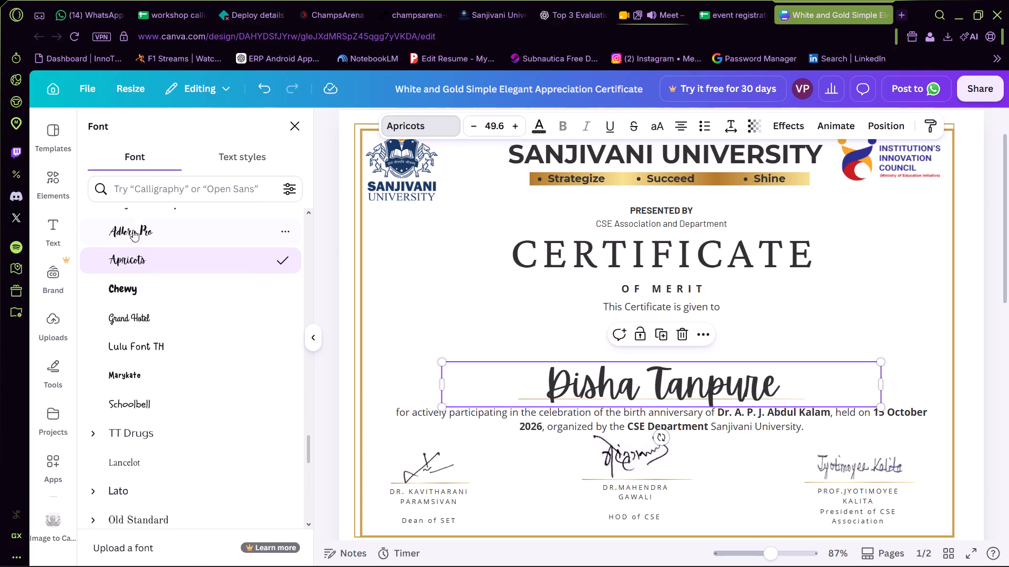
{"action": "left_click", "coordinate": [131, 225]}
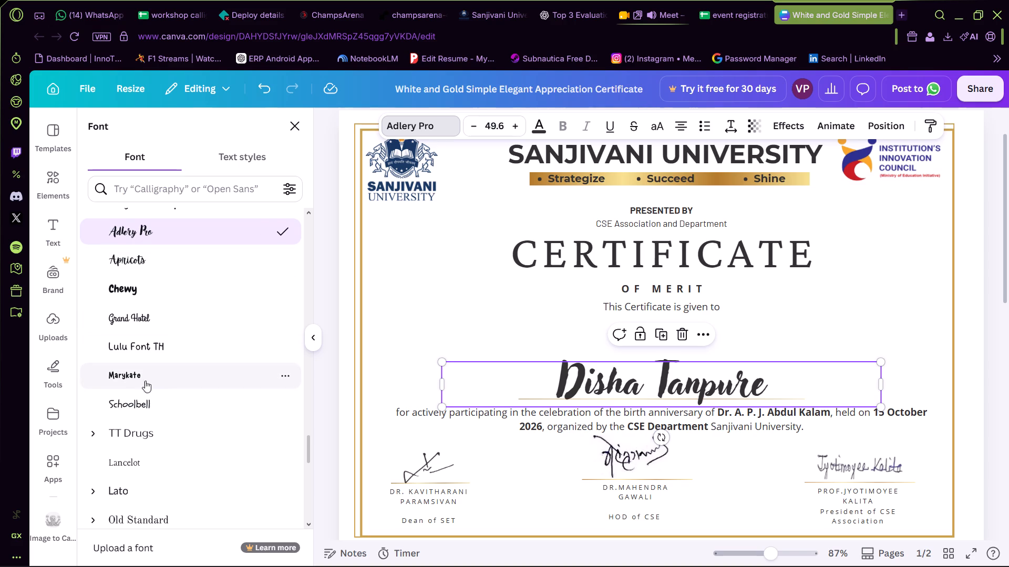
{"action": "left_click", "coordinate": [133, 375]}
{"action": "left_click", "coordinate": [130, 297]}
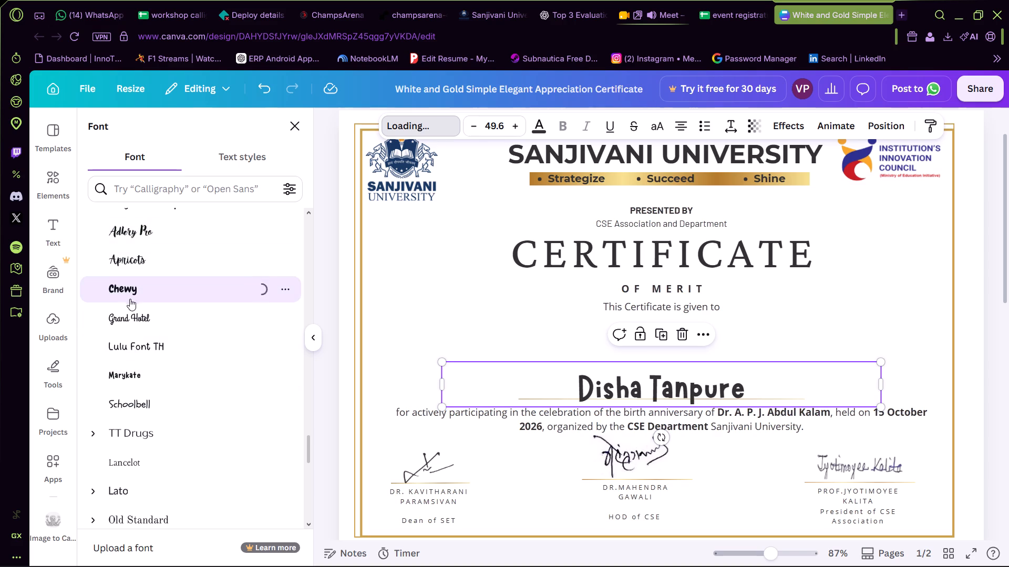
{"action": "left_click", "coordinate": [134, 322]}
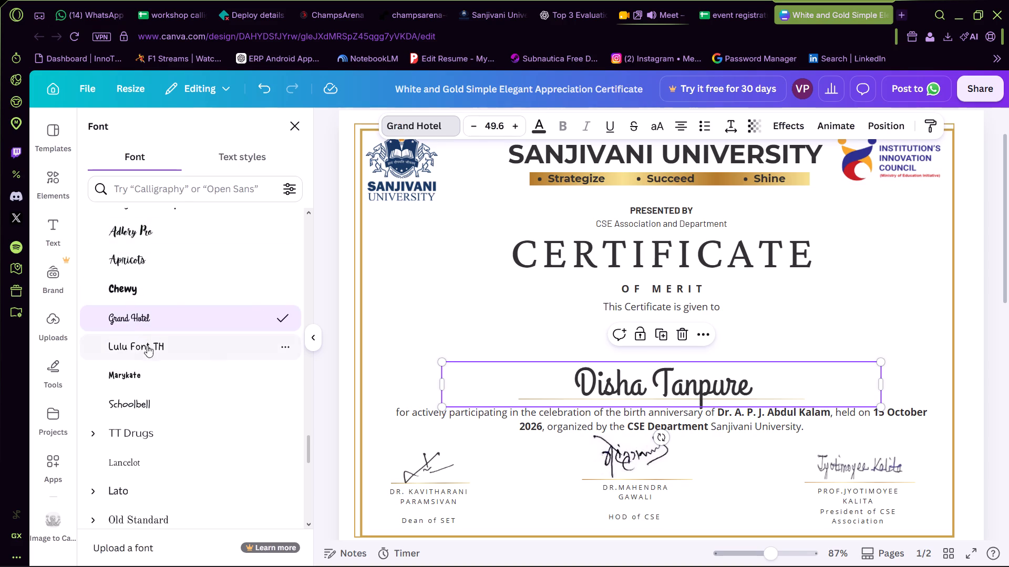
{"action": "left_click", "coordinate": [500, 300]}
Nudge page 1's recipient name slightly leftward above its gold line.
{"action": "left_click_drag", "start_coordinate": [632, 382], "coordinate": [625, 383]}
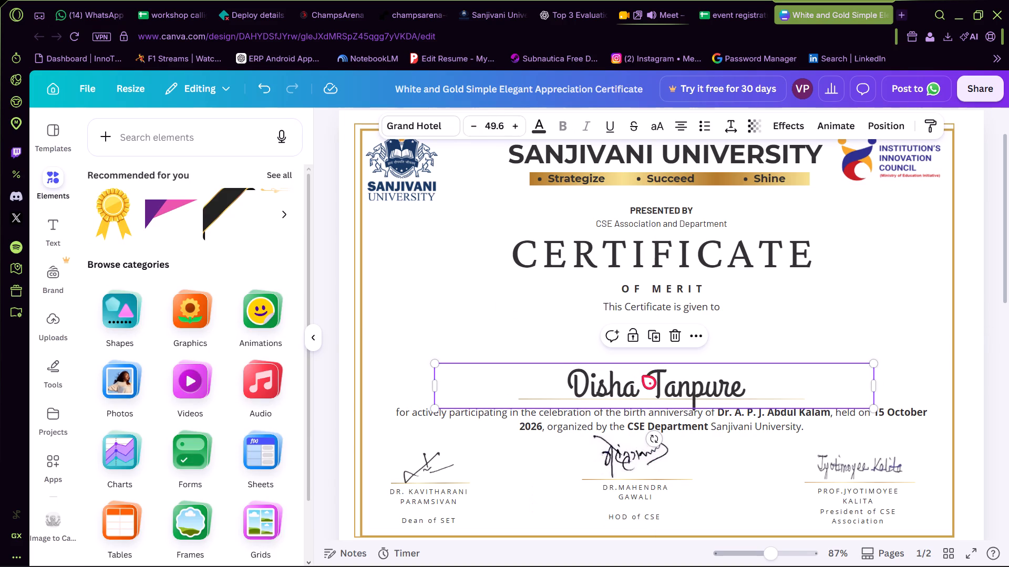
{"action": "left_click", "coordinate": [724, 322]}
Search the fonts for "grand" and apply Grand Hotel to the whole recipient name on page 2.
{"action": "double_click", "coordinate": [687, 383]}
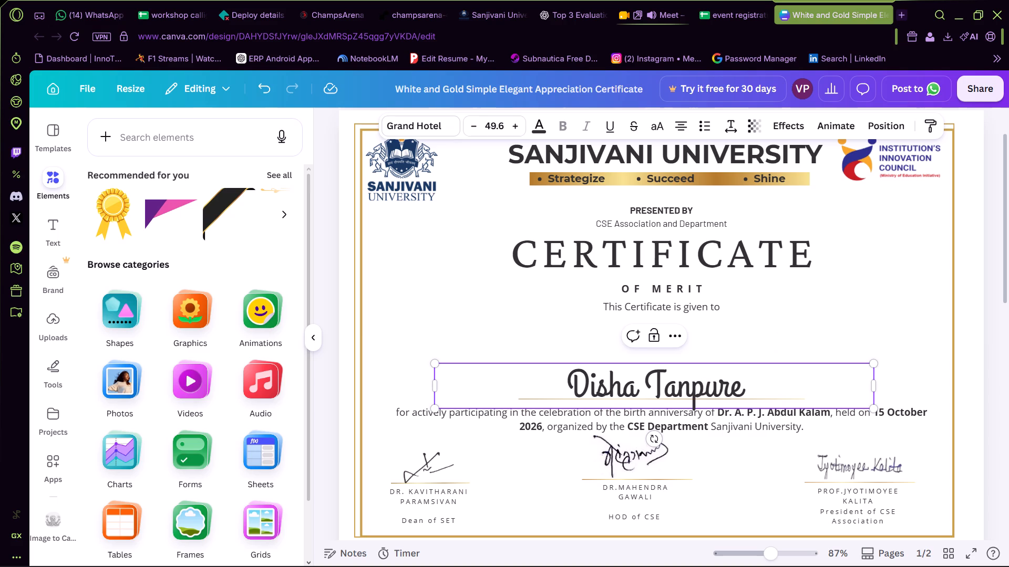
{"action": "scroll", "coordinate": [639, 391], "scroll_direction": "down", "scroll_amount": 2}
{"action": "scroll", "coordinate": [605, 460], "scroll_direction": "down", "scroll_amount": 2}
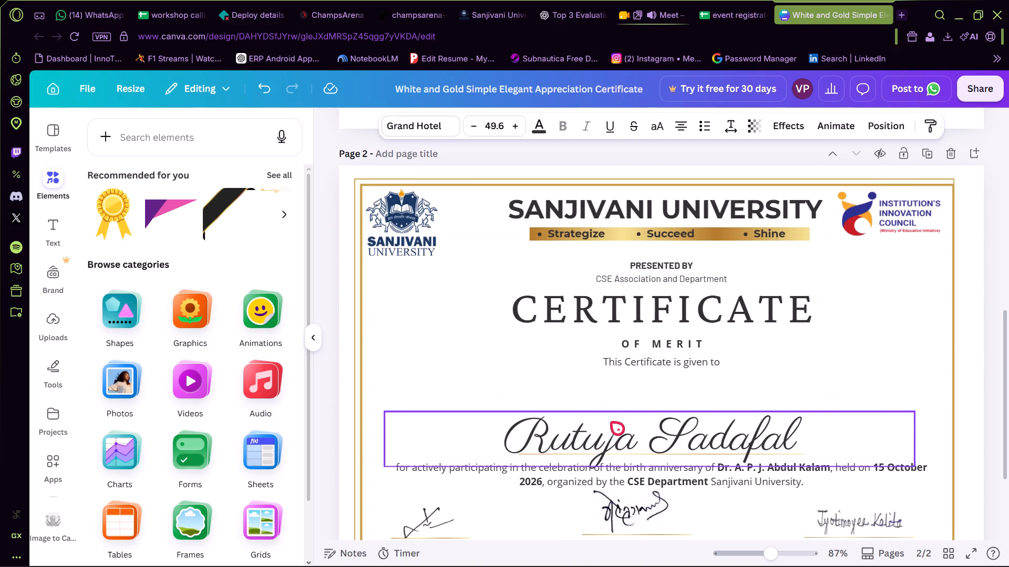
{"action": "double_click", "coordinate": [606, 432]}
{"action": "key", "text": "ctrl+a"}
{"action": "left_click", "coordinate": [434, 128]}
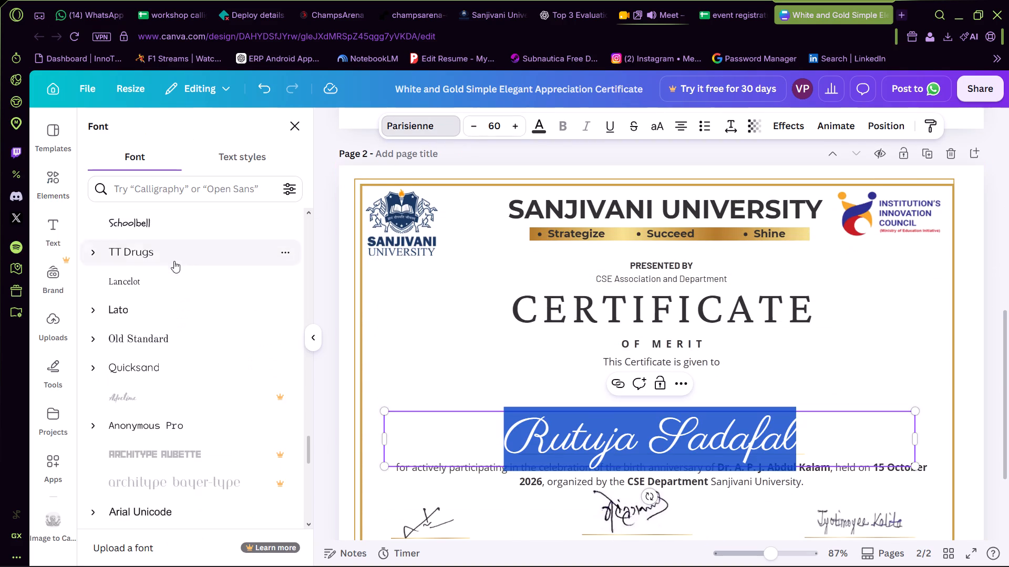
{"action": "left_click", "coordinate": [157, 192]}
{"action": "type", "text": "grand"}
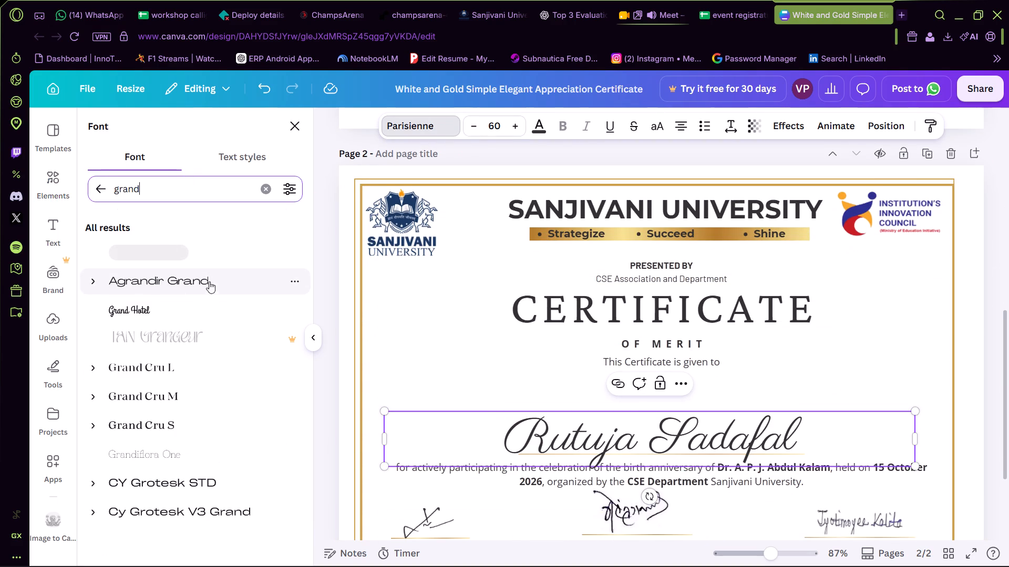
{"action": "left_click", "coordinate": [199, 309]}
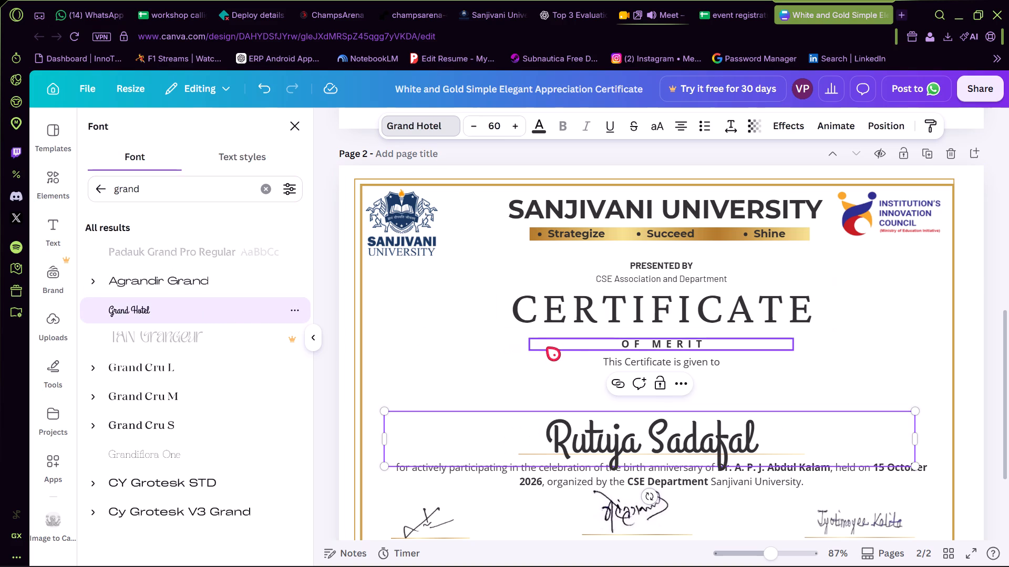
{"action": "left_click", "coordinate": [537, 360]}
Move page 2's recipient name up, clear of the participation paragraph.
{"action": "left_click", "coordinate": [706, 468]}
{"action": "left_click", "coordinate": [751, 472]}
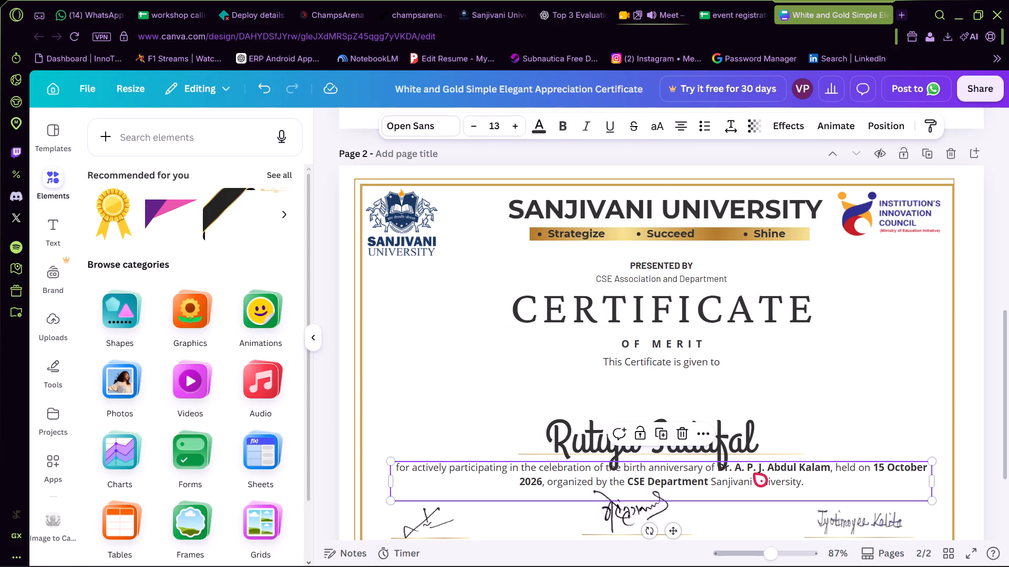
{"action": "left_click", "coordinate": [739, 444]}
{"action": "left_click", "coordinate": [768, 451], "text": "shift"}
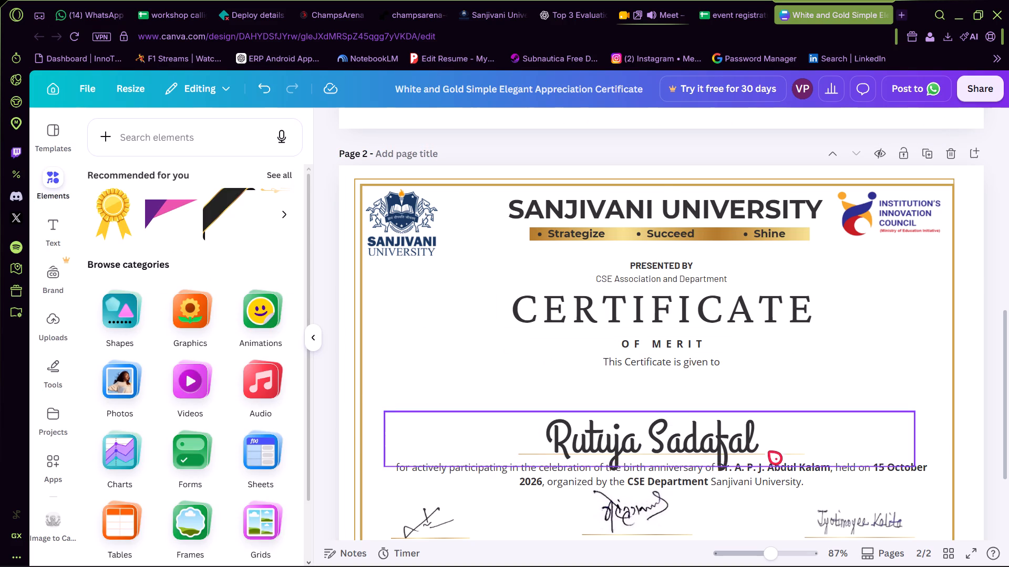
{"action": "left_click_drag", "start_coordinate": [773, 446], "coordinate": [773, 429]}
Raise page 2's gold underline so it sits closer beneath the recipient name.
{"action": "left_click", "coordinate": [750, 450]}
{"action": "left_click", "coordinate": [750, 455]}
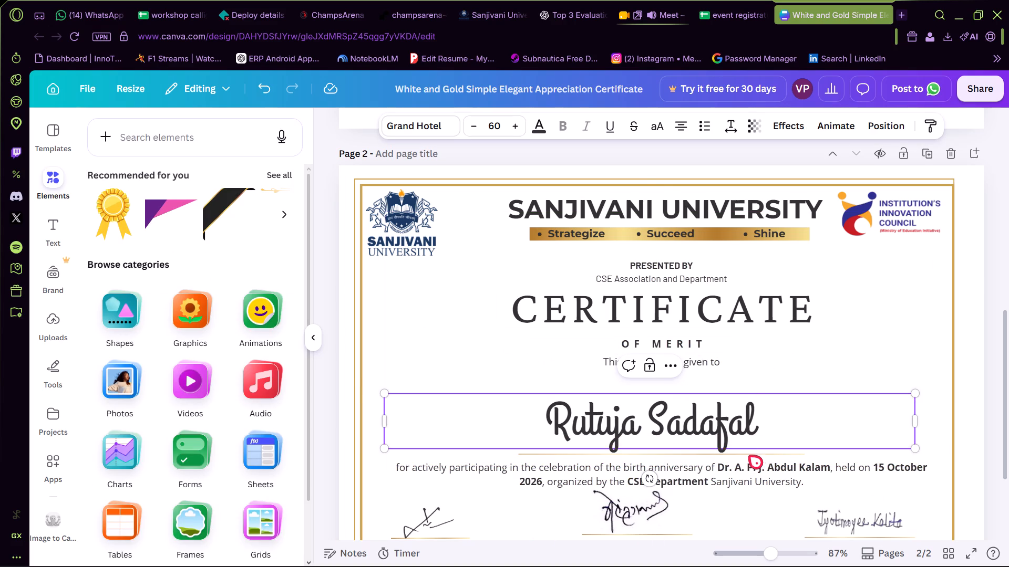
{"action": "left_click", "coordinate": [621, 449]}
{"action": "left_click", "coordinate": [540, 451]}
{"action": "left_click", "coordinate": [528, 454]}
{"action": "left_click_drag", "start_coordinate": [526, 455], "coordinate": [527, 448]}
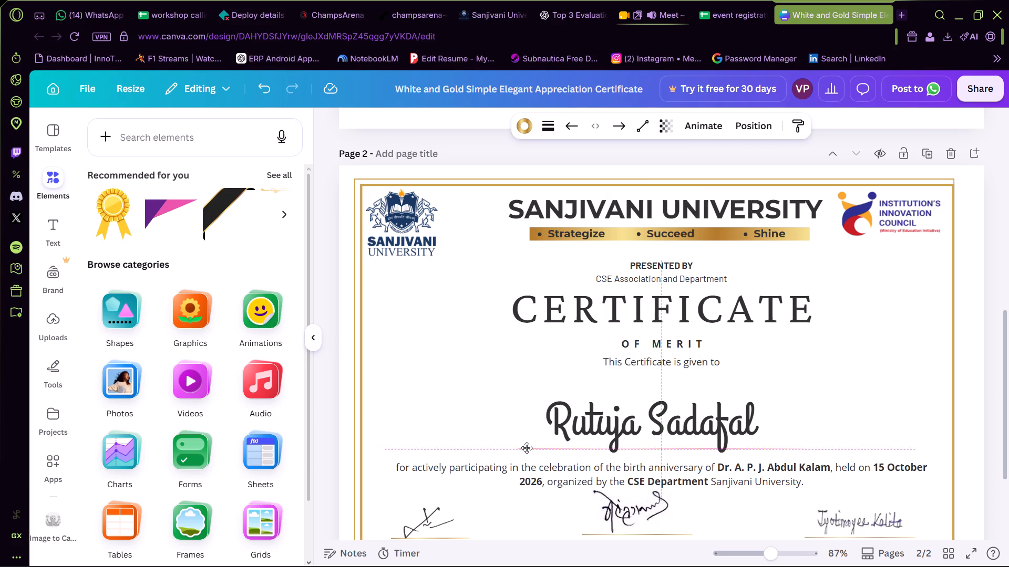
{"action": "left_click_drag", "start_coordinate": [527, 448], "coordinate": [525, 440]}
{"action": "left_click", "coordinate": [469, 379]}
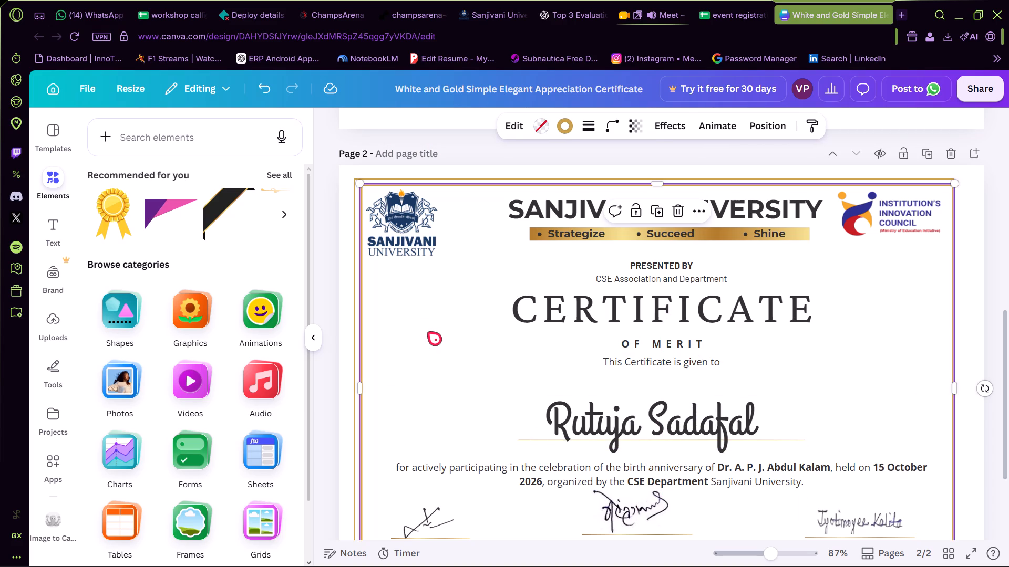
Raise page 1's recipient name and its gold underline, leaving more space above the participation paragraph.
{"action": "scroll", "coordinate": [428, 319], "scroll_direction": "up", "scroll_amount": 4}
{"action": "left_click_drag", "start_coordinate": [589, 385], "coordinate": [590, 361]}
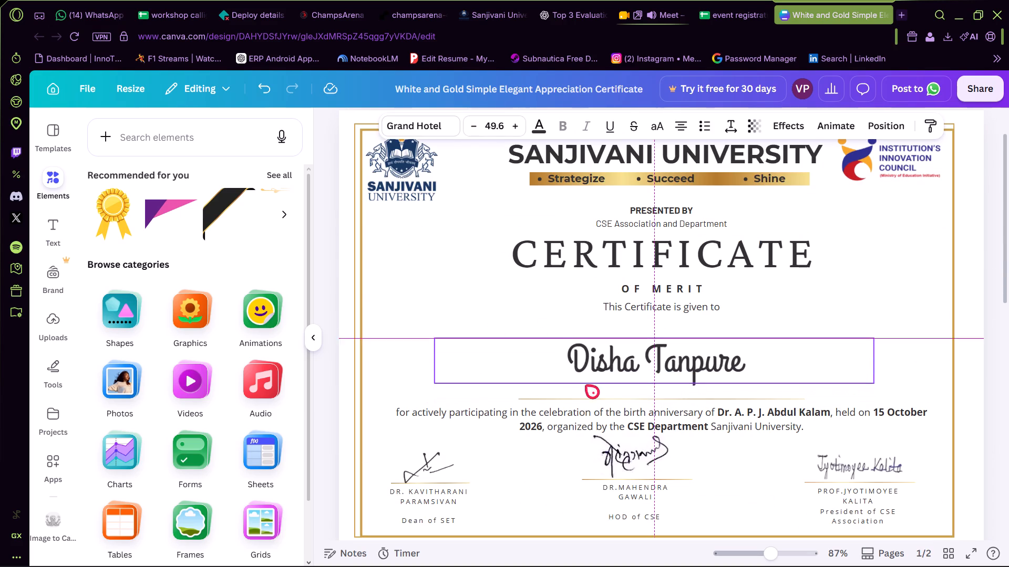
{"action": "left_click_drag", "start_coordinate": [581, 400], "coordinate": [581, 375]}
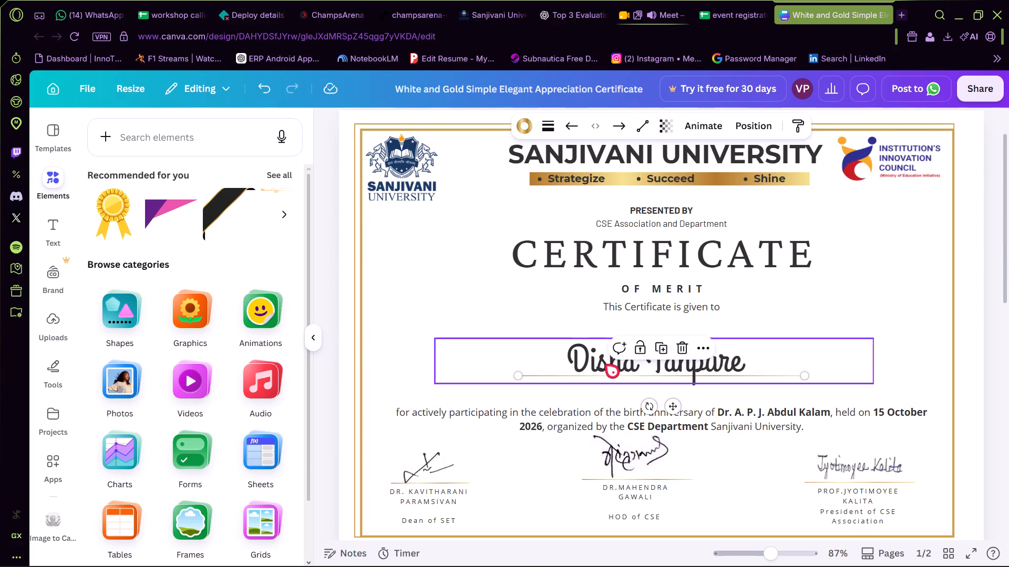
Title page 1 with the recipient's name copied from that page's certificate.
{"action": "double_click", "coordinate": [605, 364]}
{"action": "key", "text": "ctrl+a"}
{"action": "key", "text": "ctrl+c"}
{"action": "scroll", "coordinate": [593, 358], "scroll_direction": "up", "scroll_amount": 3}
{"action": "left_click", "coordinate": [390, 155]}
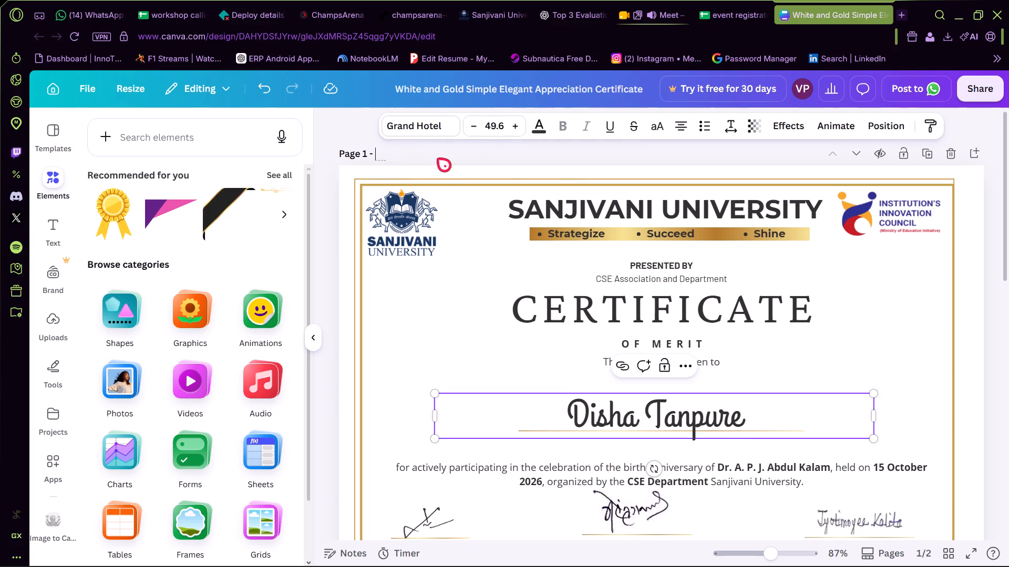
{"action": "key", "text": "ctrl+v"}
{"action": "left_click", "coordinate": [568, 163]}
Title page 2 with the recipient's name copied from that page's certificate.
{"action": "scroll", "coordinate": [576, 188], "scroll_direction": "down", "scroll_amount": 5}
{"action": "scroll", "coordinate": [571, 393], "scroll_direction": "down", "scroll_amount": 2}
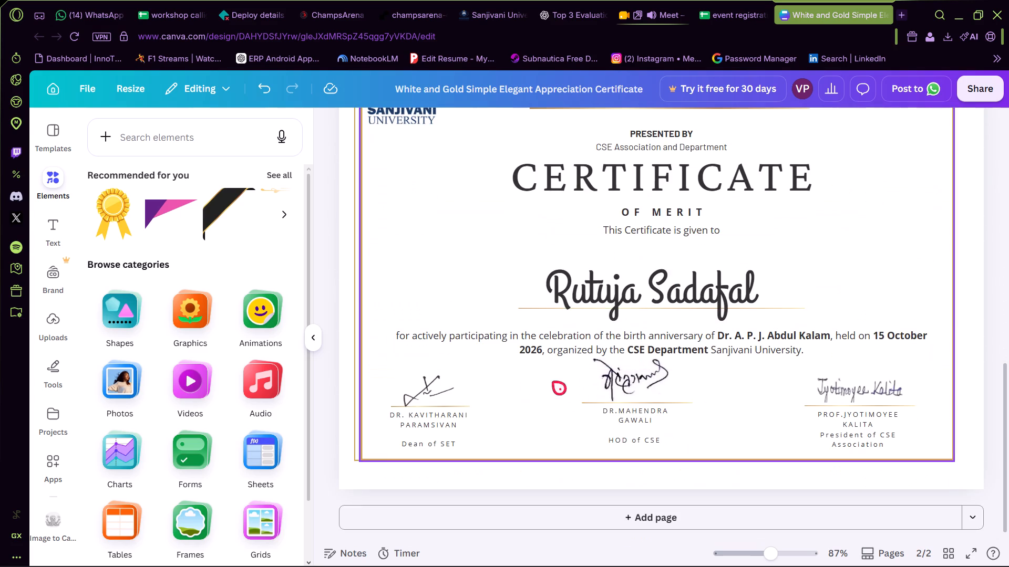
{"action": "scroll", "coordinate": [489, 401], "scroll_direction": "down", "scroll_amount": 2}
{"action": "scroll", "coordinate": [608, 474], "scroll_direction": "up", "scroll_amount": 4}
{"action": "double_click", "coordinate": [418, 458]}
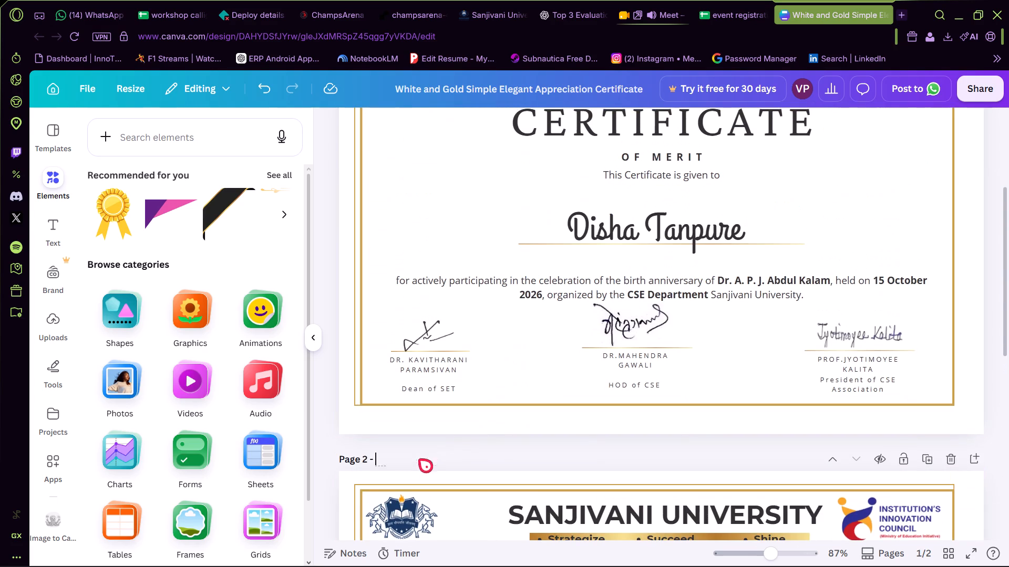
{"action": "double_click", "coordinate": [523, 455]}
{"action": "scroll", "coordinate": [439, 453], "scroll_direction": "down", "scroll_amount": 2}
{"action": "left_click", "coordinate": [392, 250]}
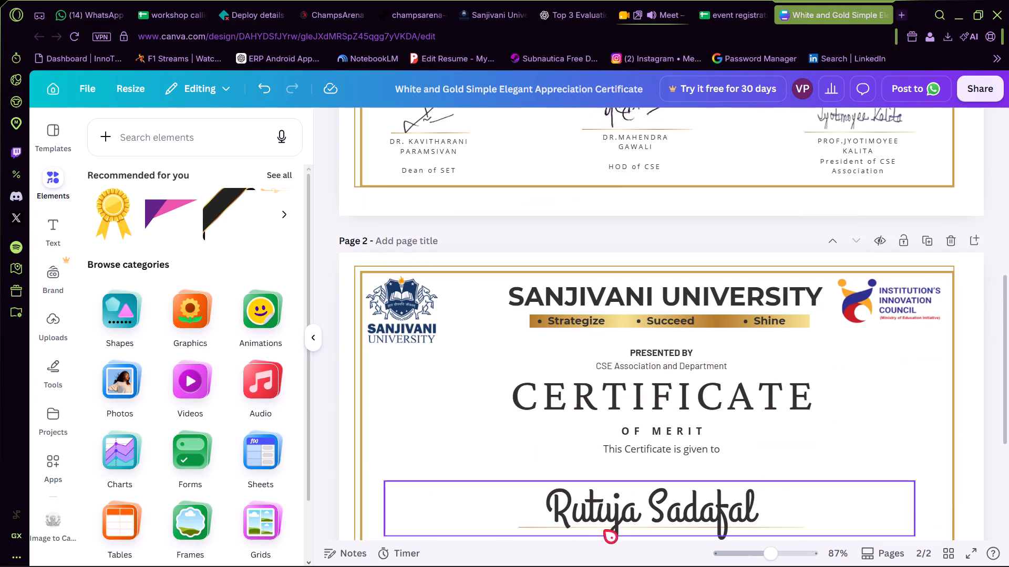
{"action": "double_click", "coordinate": [607, 512]}
{"action": "key", "text": "ctrl+a"}
{"action": "key", "text": "ctrl+c"}
{"action": "left_click", "coordinate": [408, 249]}
{"action": "left_click", "coordinate": [404, 240], "text": "ctrl"}
{"action": "key", "text": "ctrl+v"}
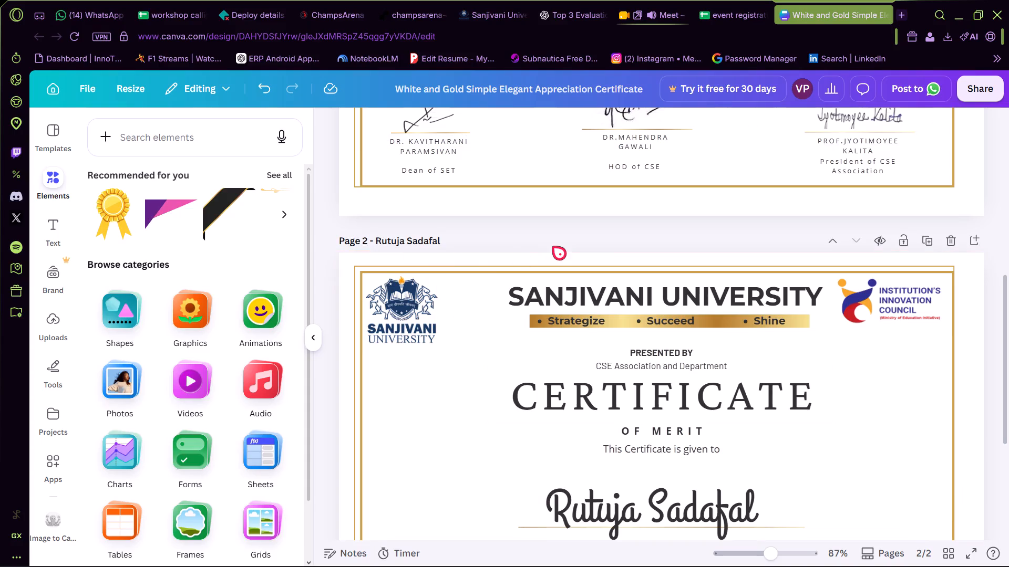
{"action": "left_click", "coordinate": [552, 246]}
Switch to the event registration attendance spreadsheet of form responses.
{"action": "left_click", "coordinate": [732, 0]}
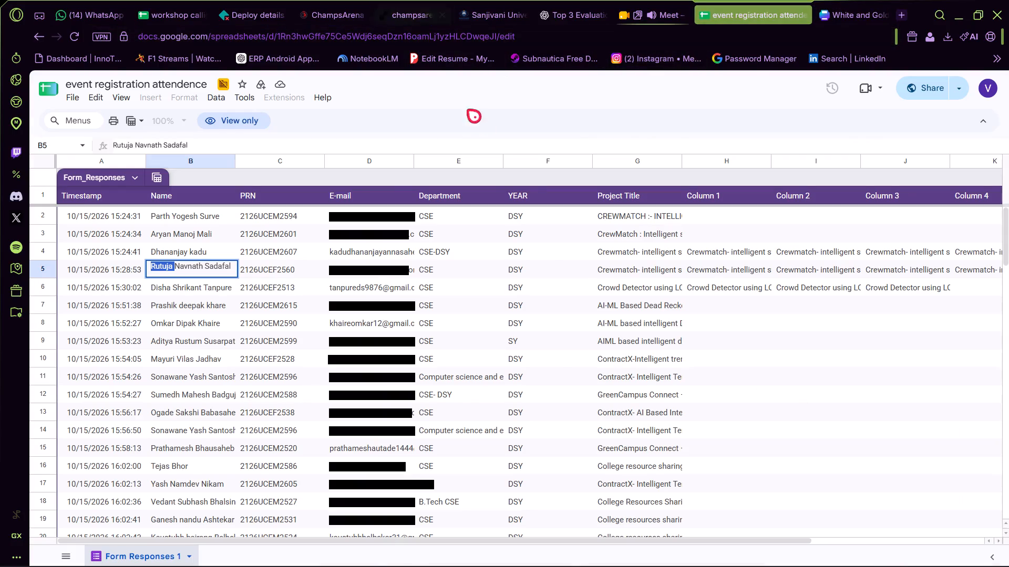
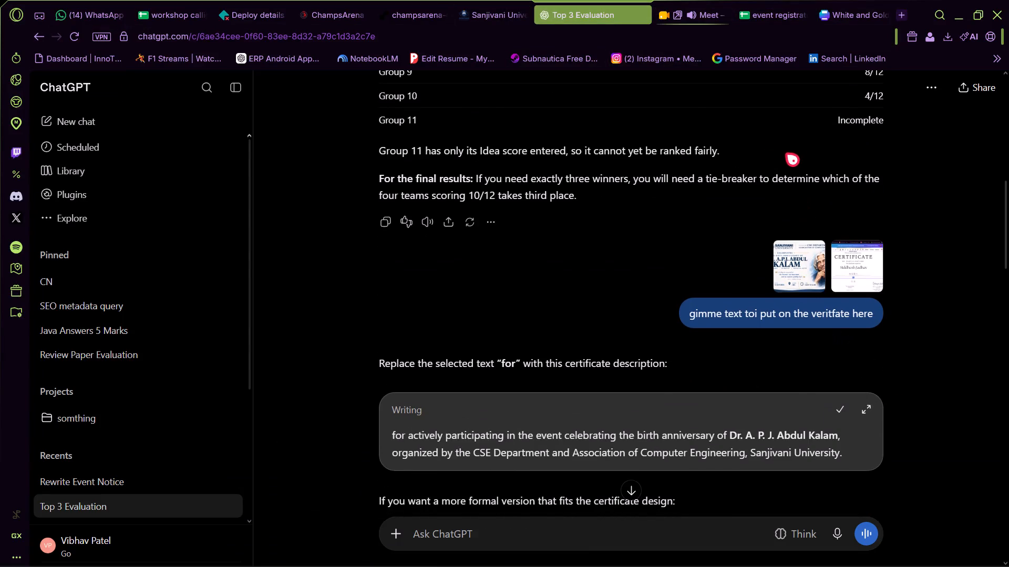
Copy the participation description that includes the date 15 October 2026 from the ChatGPT conversation.
{"action": "scroll", "coordinate": [765, 183], "scroll_direction": "down", "scroll_amount": 2}
{"action": "scroll", "coordinate": [774, 356], "scroll_direction": "down", "scroll_amount": 3}
{"action": "left_click", "coordinate": [845, 259]}
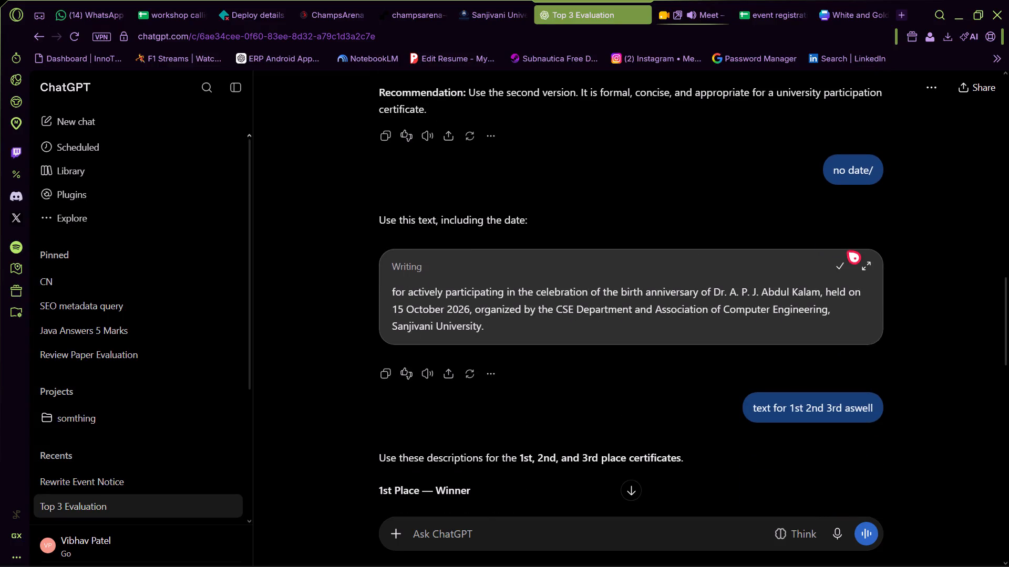
Switch to the Canva certificate design and replace page 1's whole participation paragraph with the copied dated description.
{"action": "left_click", "coordinate": [807, 0]}
{"action": "left_click", "coordinate": [862, 0]}
{"action": "scroll", "coordinate": [515, 338], "scroll_direction": "up", "scroll_amount": 3}
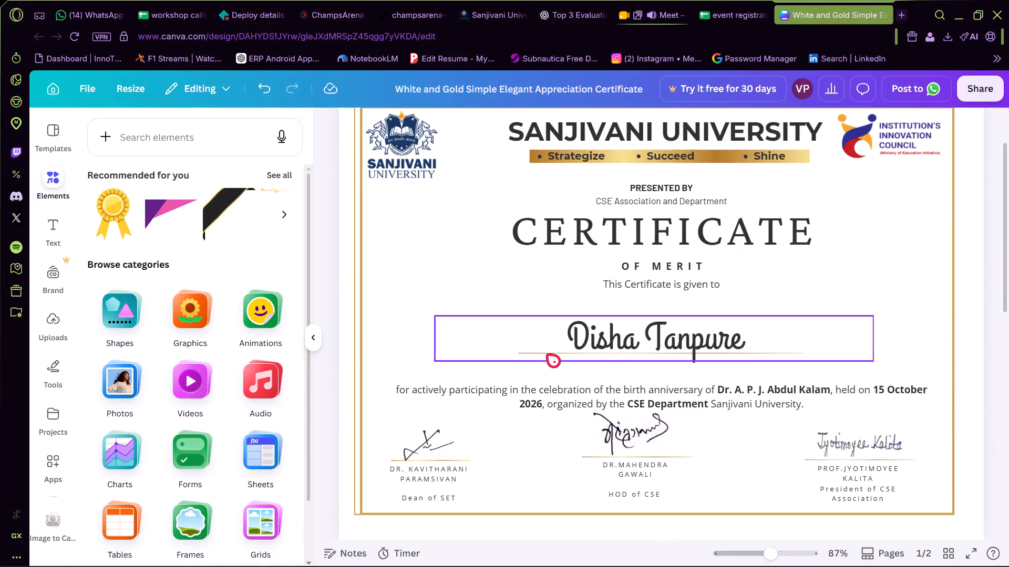
{"action": "double_click", "coordinate": [560, 390]}
{"action": "key", "text": "ctrl+a"}
{"action": "key", "text": "ctrl+v"}
Move page 1's participation paragraph up slightly, closer to the recipient's name and away from the signatures.
{"action": "left_click_drag", "start_coordinate": [689, 407], "coordinate": [690, 407]}
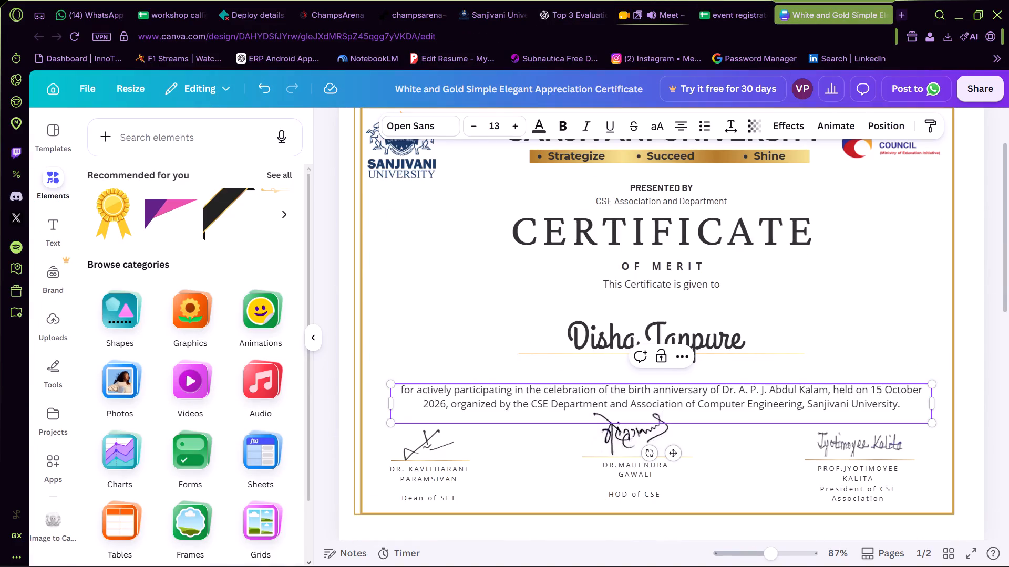
{"action": "left_click_drag", "start_coordinate": [690, 407], "coordinate": [692, 392]}
{"action": "left_click_drag", "start_coordinate": [717, 423], "coordinate": [717, 415]}
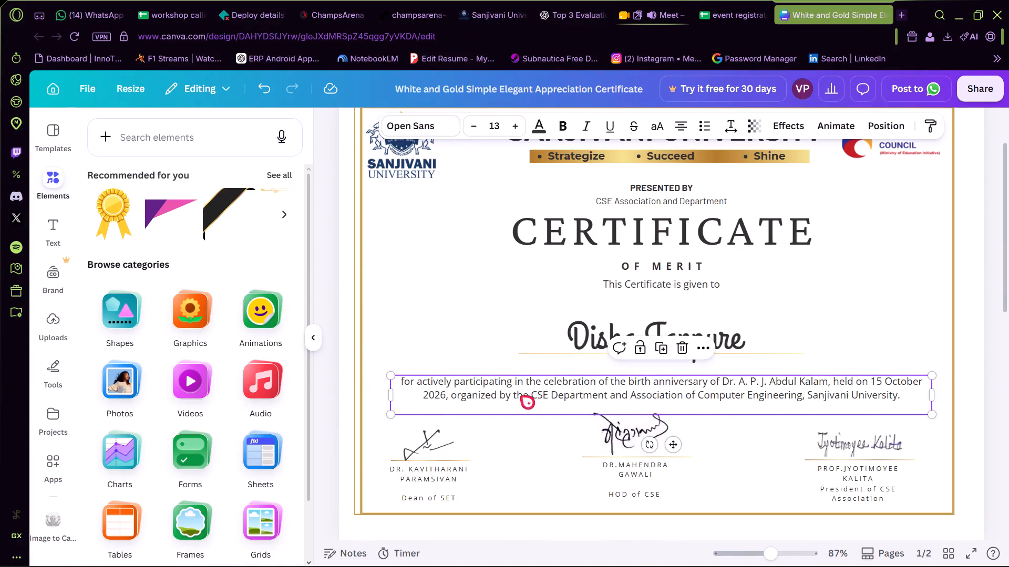
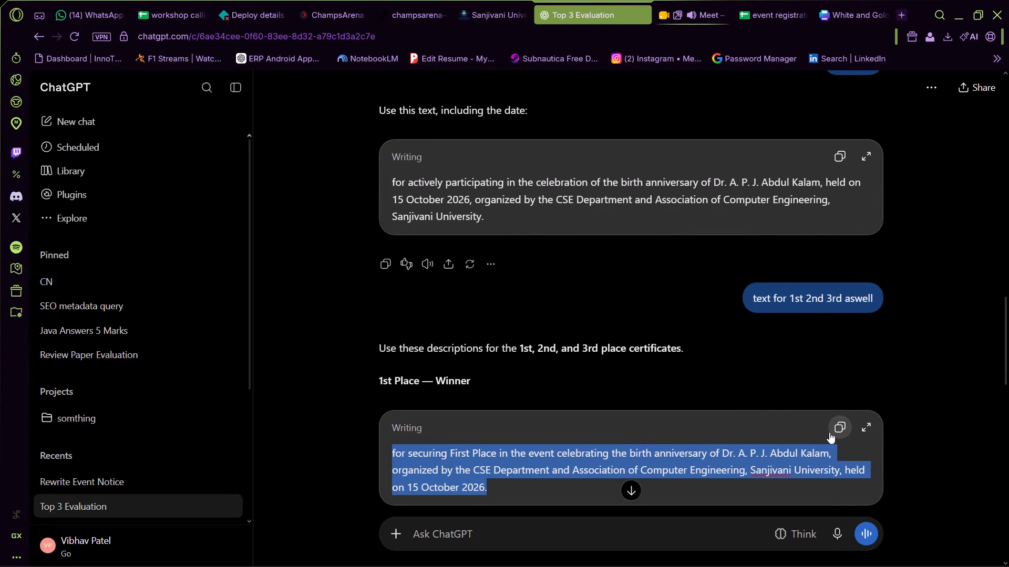
Switch to the Canva certificate design and replace page 1's whole participation paragraph with the copied First Place description.
{"action": "left_click", "coordinate": [876, 0]}
{"action": "double_click", "coordinate": [630, 388]}
{"action": "key", "text": "ctrl+a"}
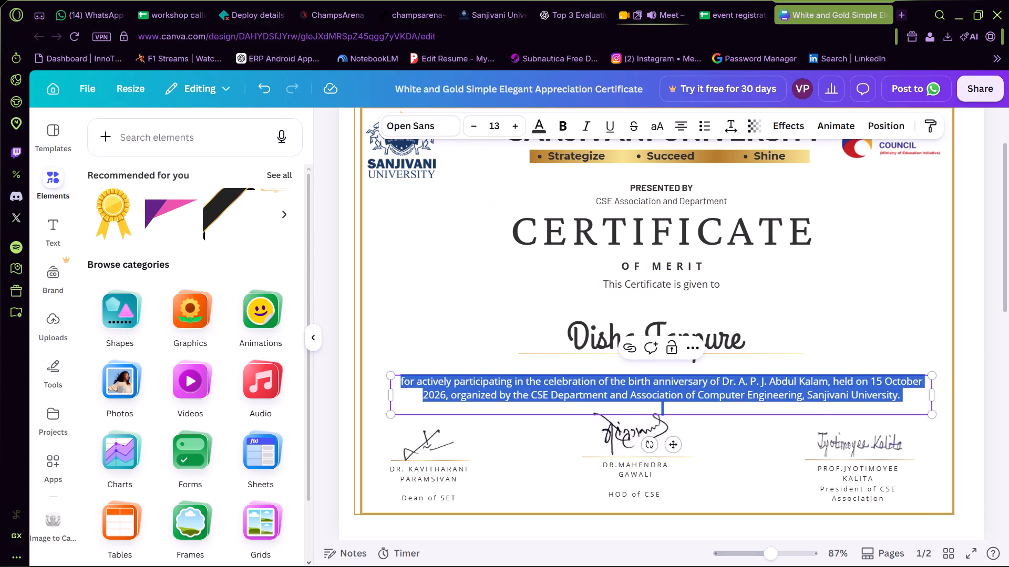
{"action": "key", "text": "ctrl+v"}
Bold "First Place", "Dr. A. P. J. Abdul Kalam" and "CSE Department" in page 1's description paragraph.
{"action": "left_click_drag", "start_coordinate": [449, 379], "coordinate": [497, 382]}
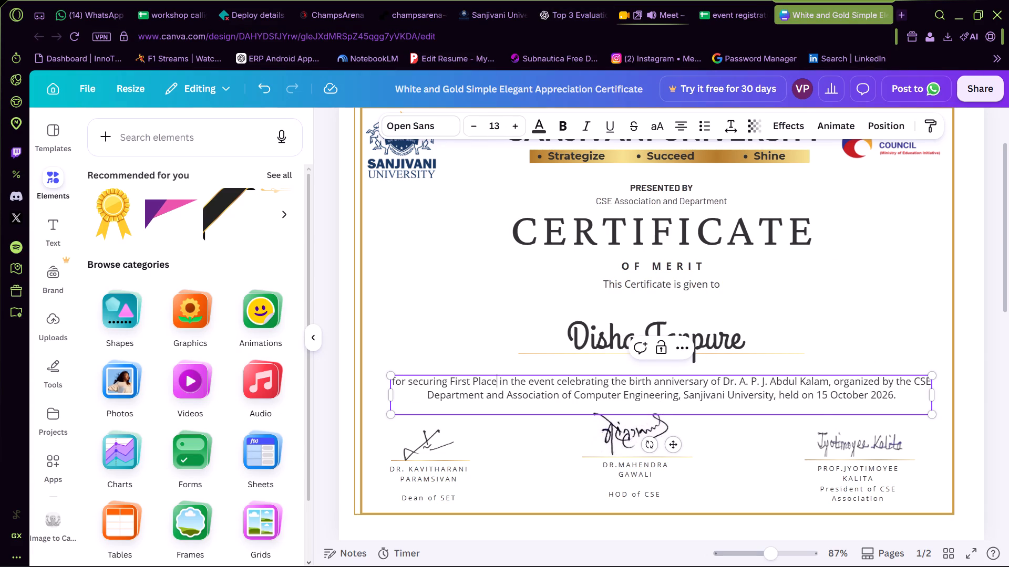
{"action": "left_click_drag", "start_coordinate": [497, 380], "coordinate": [452, 379]}
{"action": "key", "text": "ctrl+b"}
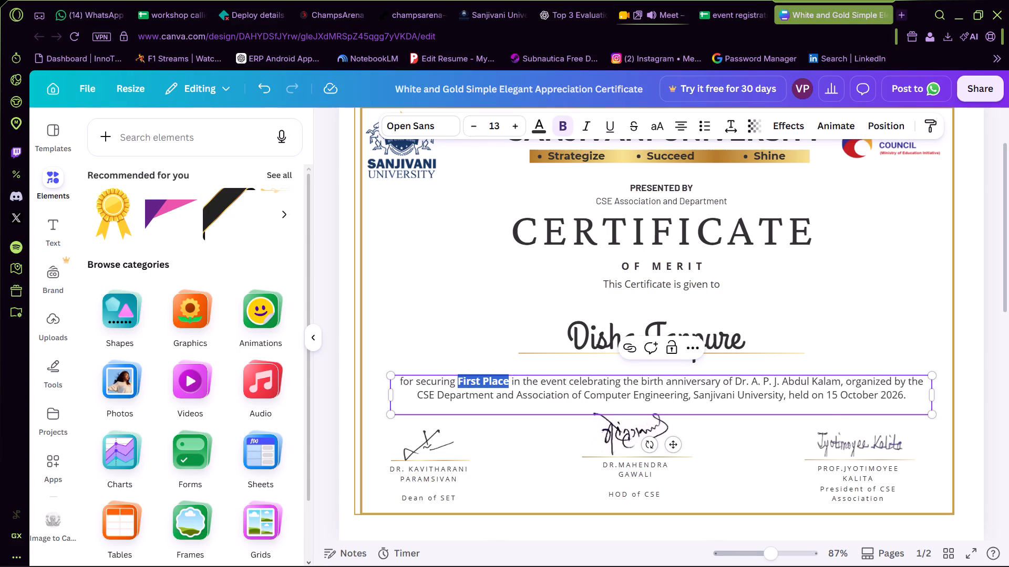
{"action": "left_click_drag", "start_coordinate": [736, 381], "coordinate": [839, 375]}
{"action": "key", "text": "ctrl+b"}
{"action": "left_click_drag", "start_coordinate": [418, 393], "coordinate": [495, 393]}
{"action": "key", "text": "ctrl+b"}
Delete "and Association of Computer Engineering" from page 1's description, keeping the comma before "Sanjivani University".
{"action": "left_click_drag", "start_coordinate": [496, 395], "coordinate": [699, 390]}
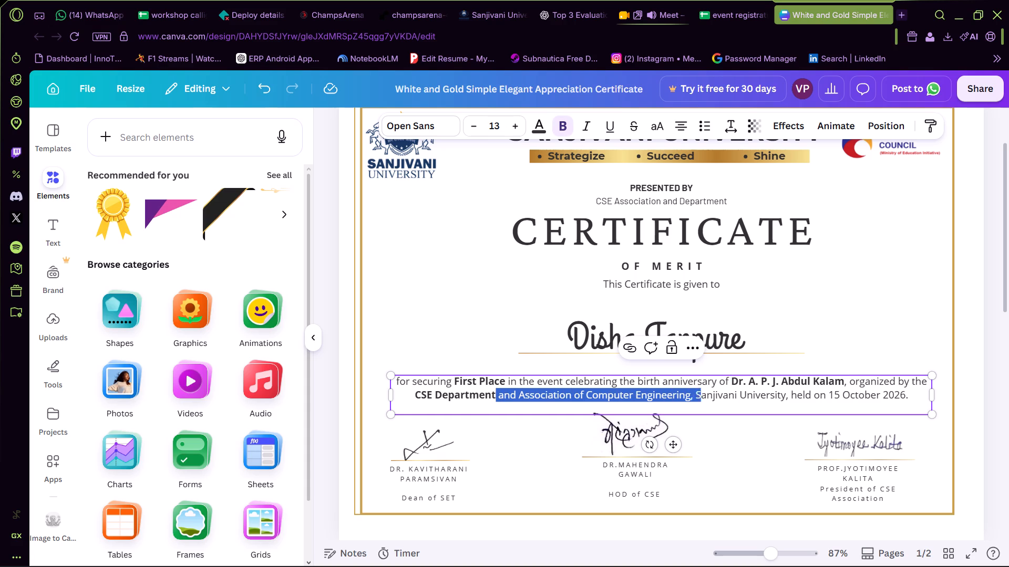
{"action": "left_click_drag", "start_coordinate": [699, 390], "coordinate": [692, 391]}
{"action": "key", "text": "BackSpace"}
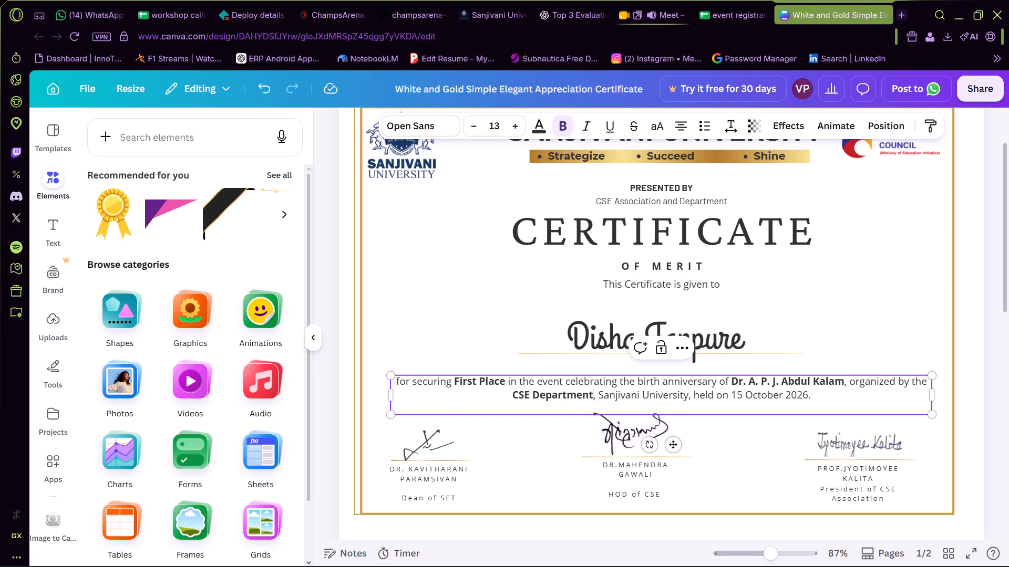
Bold "Sanjivani University" and "15 October 2026" in page 1's description paragraph.
{"action": "left_click_drag", "start_coordinate": [596, 395], "coordinate": [686, 395]}
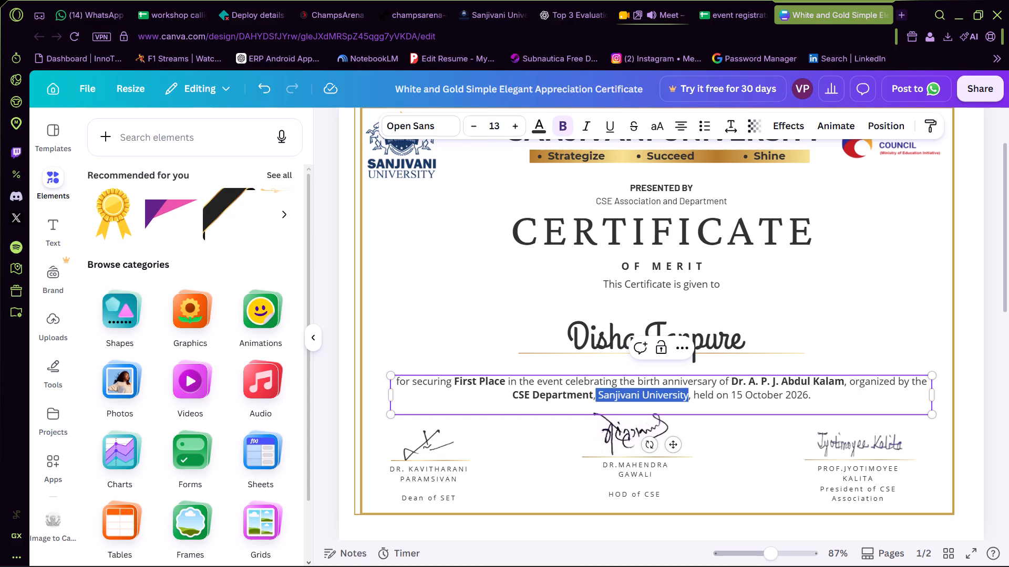
{"action": "left_click_drag", "start_coordinate": [686, 395], "coordinate": [687, 395]}
{"action": "key", "text": "ctrl+v"}
{"action": "key", "text": "ctrl+z"}
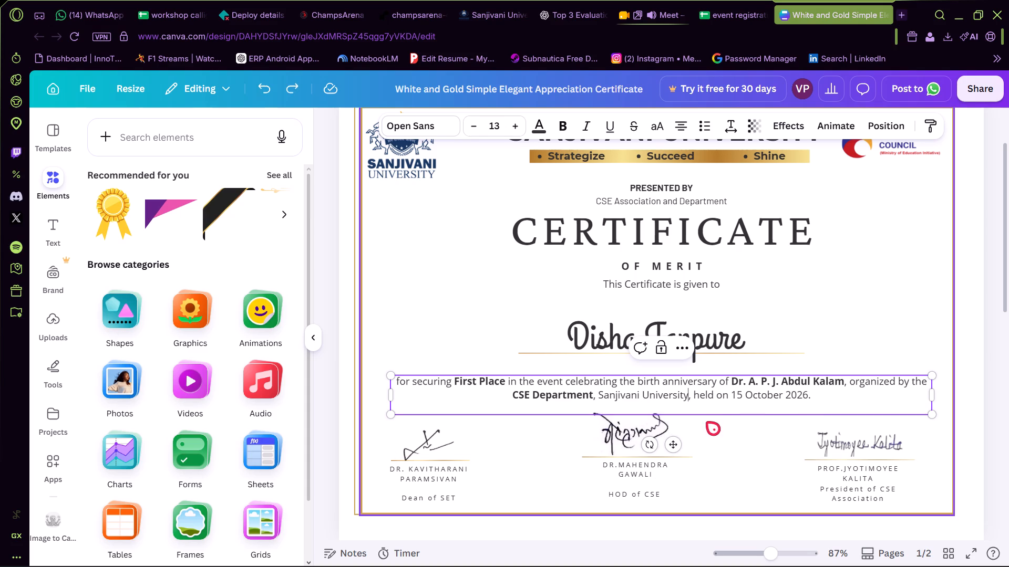
{"action": "key", "text": "ctrl+b"}
{"action": "left_click_drag", "start_coordinate": [686, 396], "coordinate": [617, 404]}
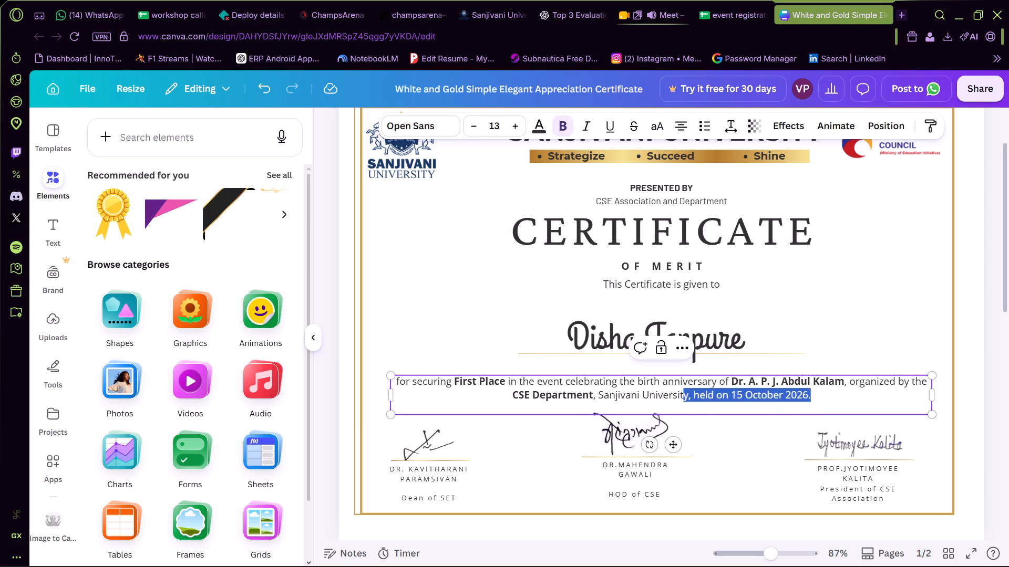
{"action": "left_click_drag", "start_coordinate": [617, 404], "coordinate": [599, 397]}
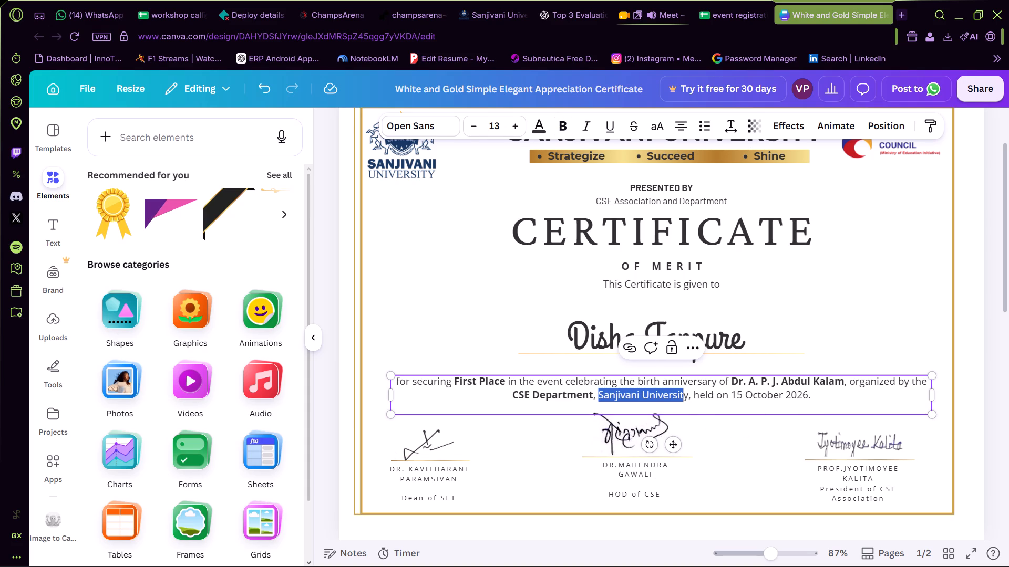
{"action": "left_click_drag", "start_coordinate": [688, 392], "coordinate": [600, 396]}
{"action": "key", "text": "ctrl+b"}
{"action": "left_click_drag", "start_coordinate": [737, 395], "coordinate": [811, 393]}
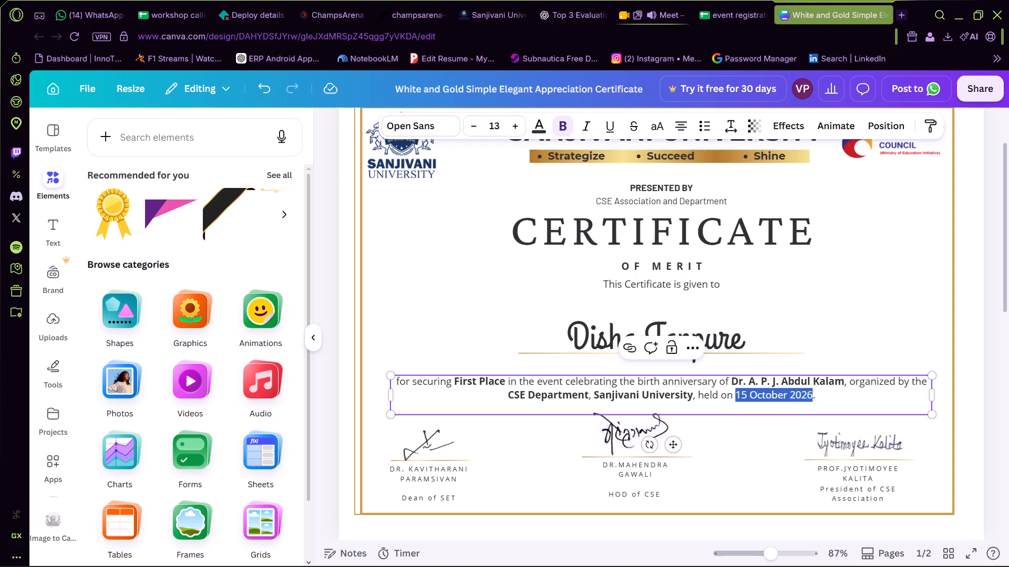
{"action": "left_click_drag", "start_coordinate": [811, 393], "coordinate": [812, 393]}
{"action": "key", "text": "ctrl+b"}
{"action": "left_click", "coordinate": [495, 309]}
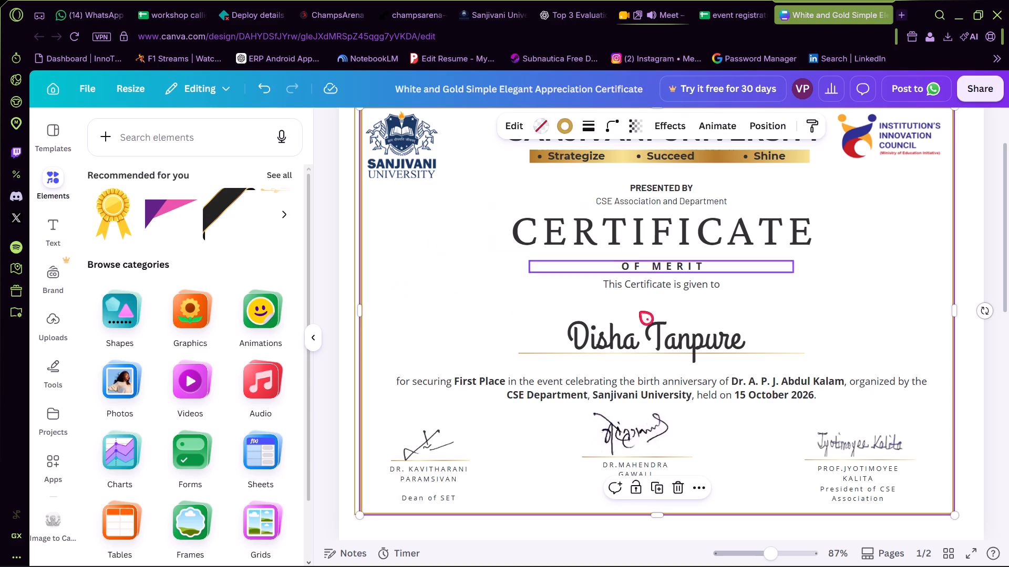
Move page 1's description paragraph up slightly, closer to the recipient's name.
{"action": "left_click_drag", "start_coordinate": [677, 386], "coordinate": [679, 378]}
{"action": "left_click", "coordinate": [530, 302]}
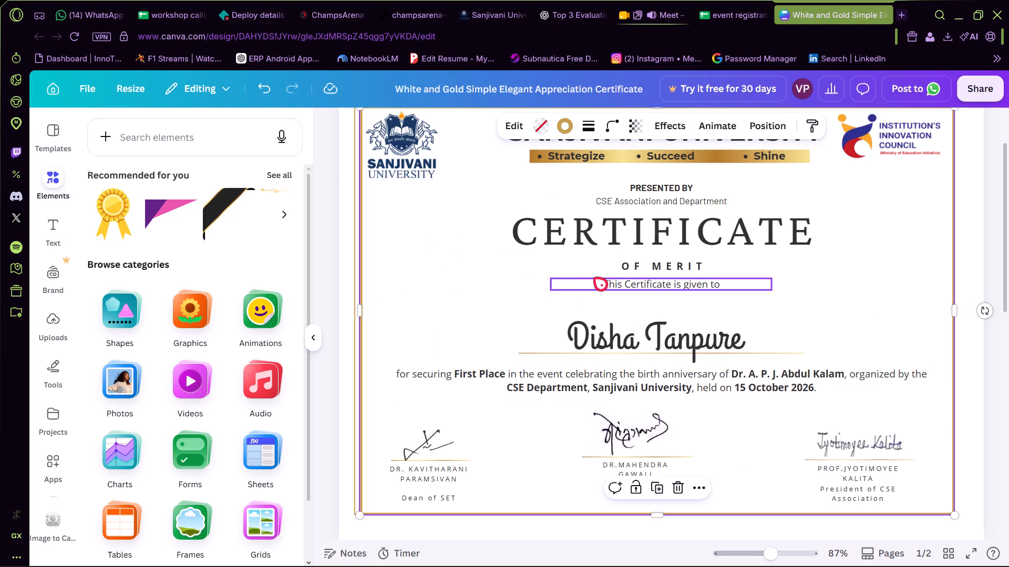
Replace page 2's participation paragraph with a copy of page 1's formatted First Place paragraph.
{"action": "left_click", "coordinate": [593, 374]}
{"action": "key", "text": "ctrl+c"}
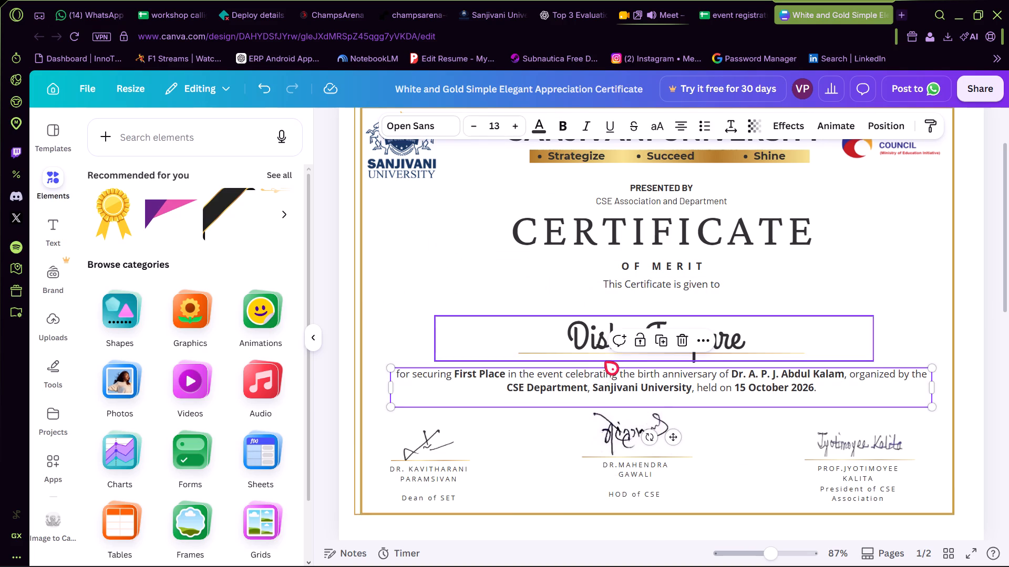
{"action": "scroll", "coordinate": [605, 361], "scroll_direction": "down", "scroll_amount": 3}
{"action": "left_click", "coordinate": [611, 338]}
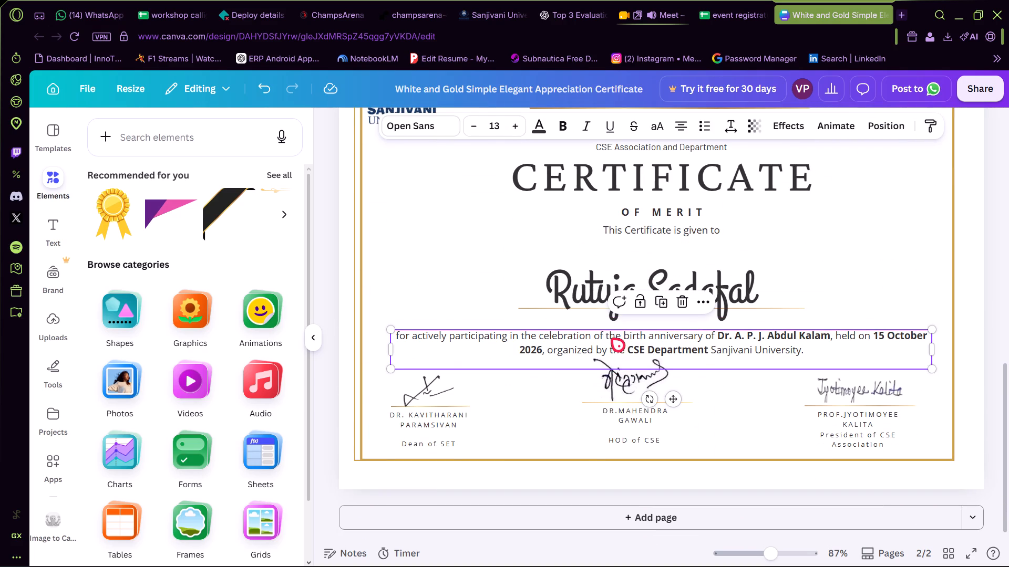
{"action": "key", "text": "Delete"}
{"action": "key", "text": "ctrl+v"}
{"action": "left_click", "coordinate": [473, 220]}
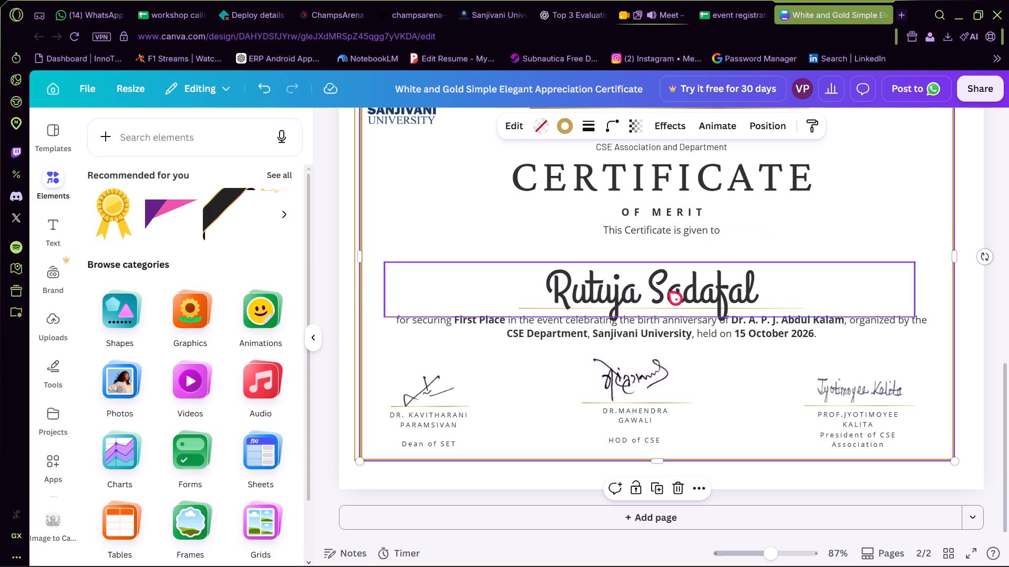
Nudge page 2's pasted description paragraph down slightly, away from the recipient's name.
{"action": "left_click", "coordinate": [649, 335]}
{"action": "key", "text": "Down"}
{"action": "key", "text": "Down"}
{"action": "key", "text": "Down"}
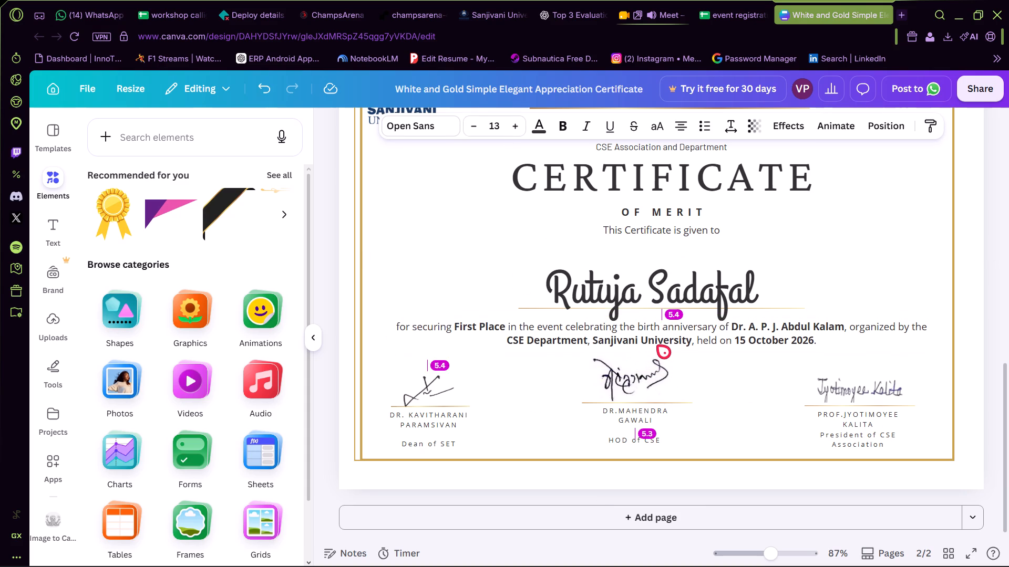
{"action": "key", "text": "Down"}
{"action": "left_click", "coordinate": [450, 178]}
Duplicate page 2 to create a third certificate page.
{"action": "scroll", "coordinate": [516, 226], "scroll_direction": "up", "scroll_amount": 3}
{"action": "scroll", "coordinate": [606, 293], "scroll_direction": "down", "scroll_amount": 1}
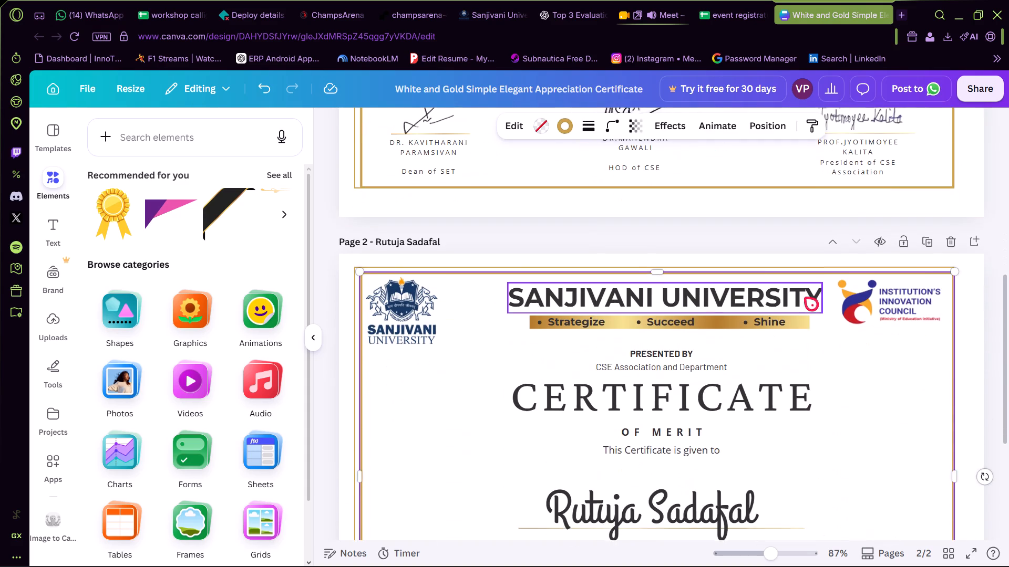
{"action": "left_click", "coordinate": [927, 242]}
Change "First Place" to "Second Place" in page 3's description paragraph.
{"action": "scroll", "coordinate": [569, 456], "scroll_direction": "down", "scroll_amount": 3}
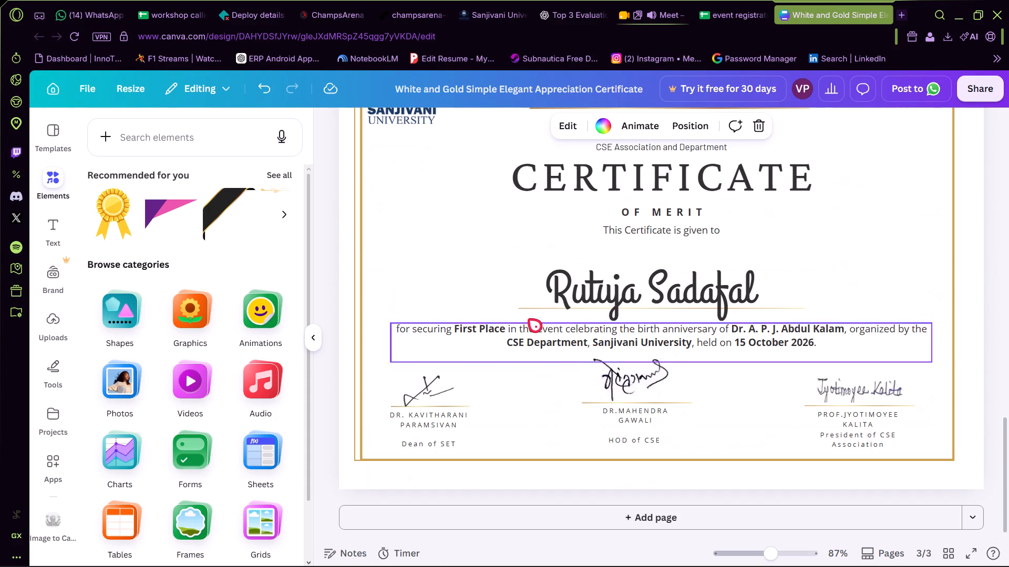
{"action": "double_click", "coordinate": [499, 329]}
{"action": "double_click", "coordinate": [479, 326]}
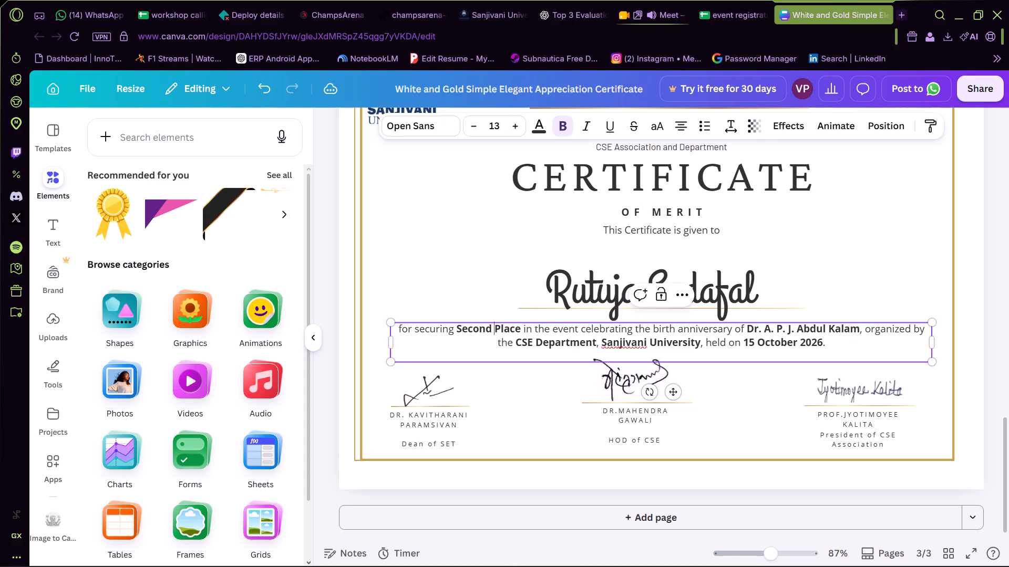
{"action": "left_click", "coordinate": [448, 242]}
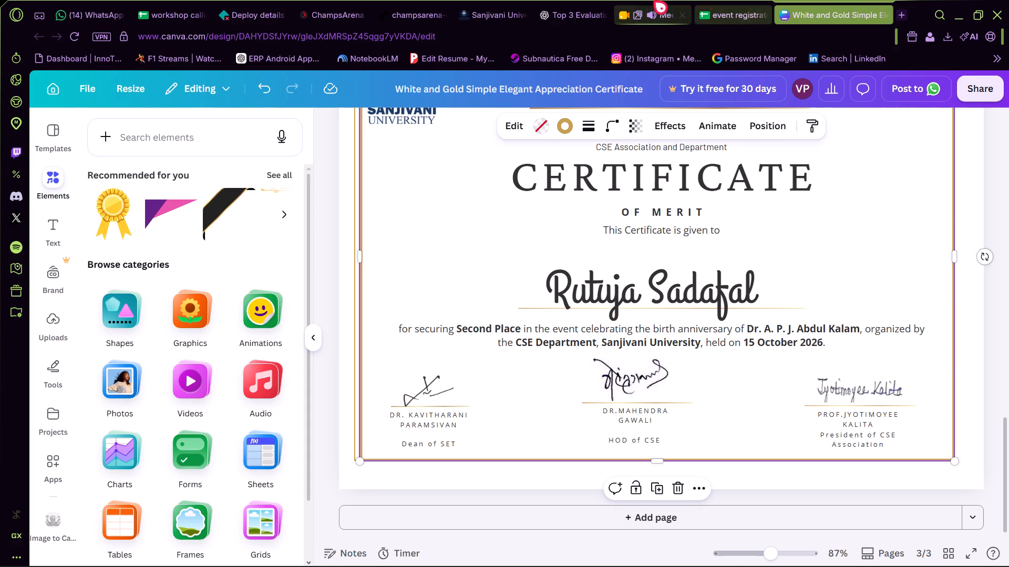
Look up the CodeBreakers team in the Notepad event list and copy its first-listed member's first name from the registration sheet.
{"action": "left_click", "coordinate": [707, 554]}
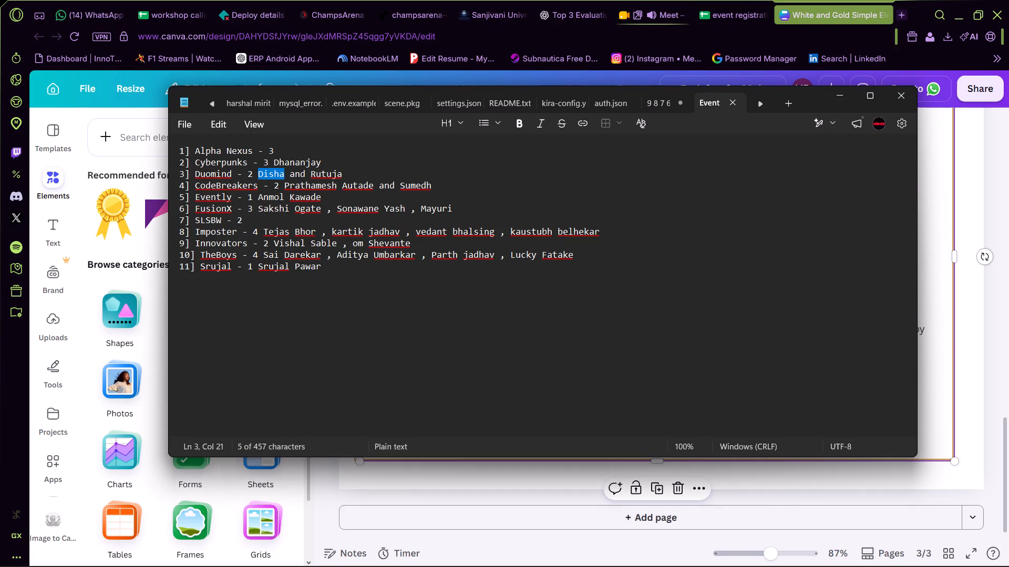
{"action": "double_click", "coordinate": [236, 188]}
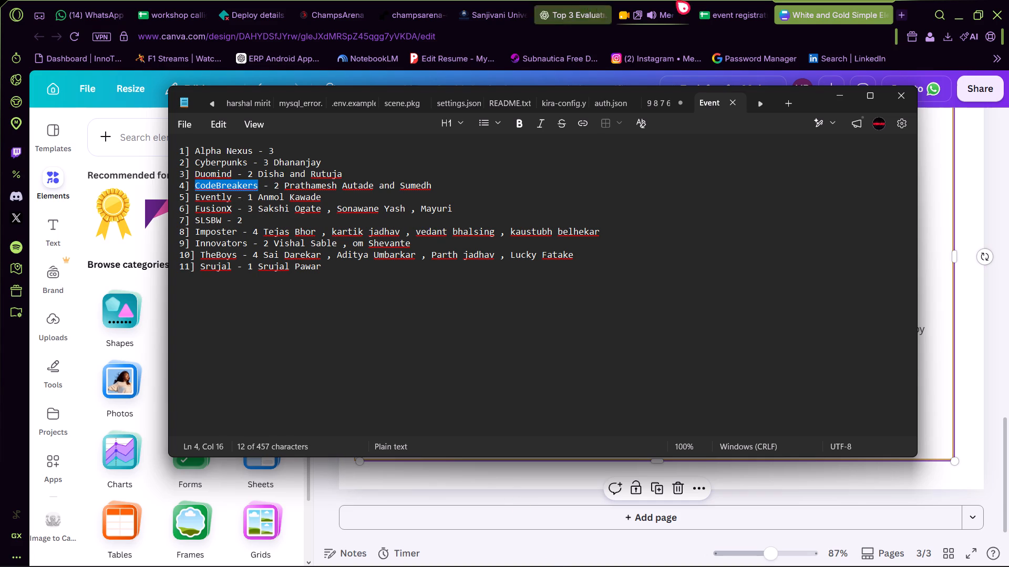
{"action": "left_click", "coordinate": [717, 0]}
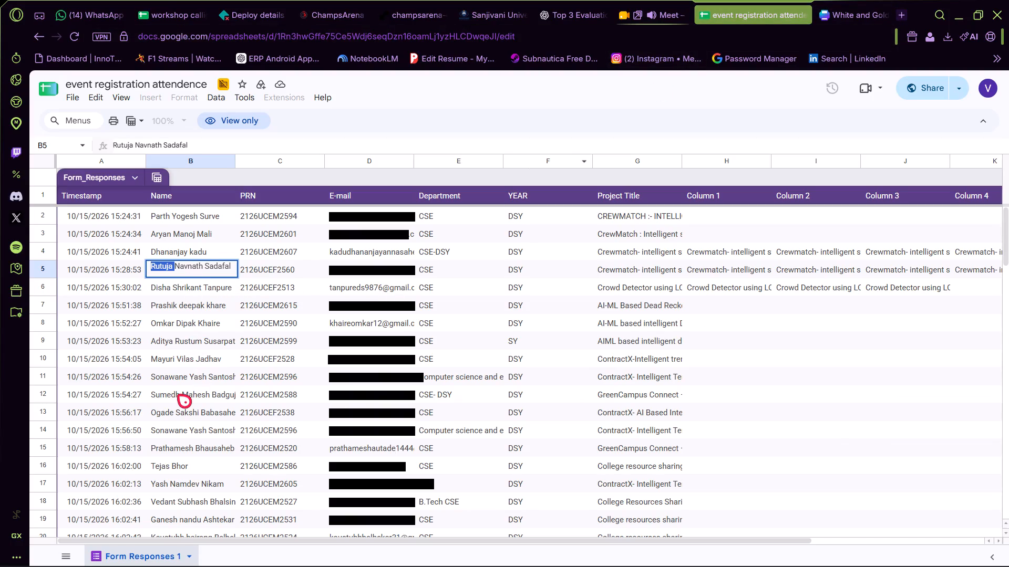
{"action": "double_click", "coordinate": [169, 450]}
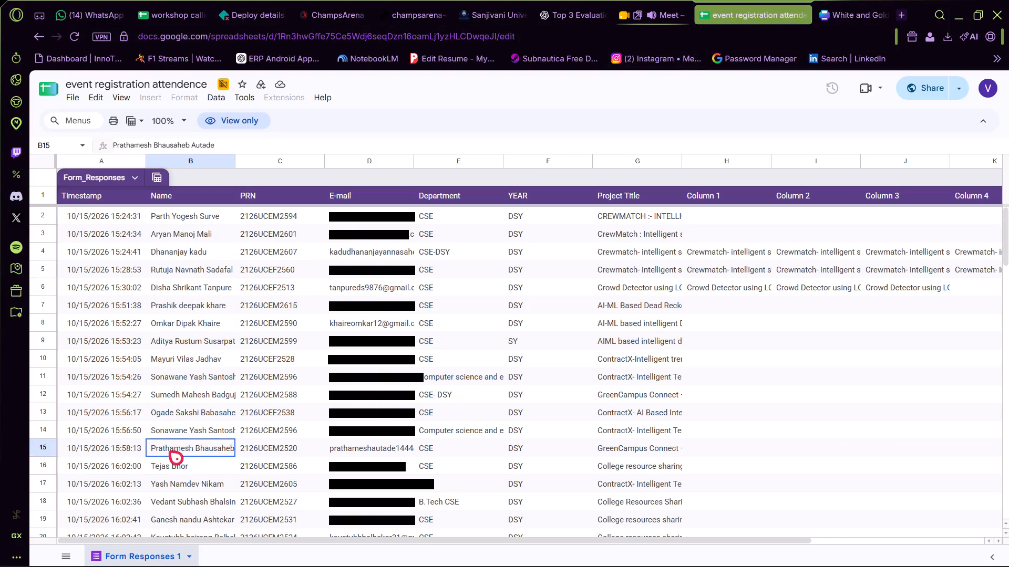
{"action": "double_click", "coordinate": [161, 443]}
{"action": "key", "text": "ctrl+c"}
{"action": "key", "text": "ctrl+v"}
{"action": "key", "text": "ctrl+c"}
Return to the Canva design and replace page 3's recipient name with the copied first name followed by that member's surname.
{"action": "left_click", "coordinate": [860, 0]}
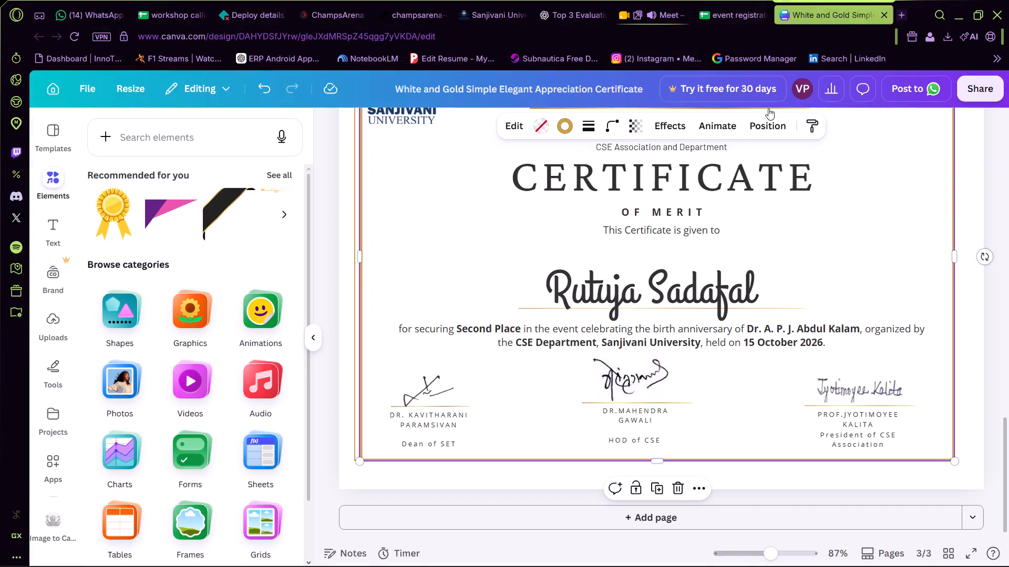
{"action": "double_click", "coordinate": [572, 286]}
{"action": "key", "text": "ctrl+v"}
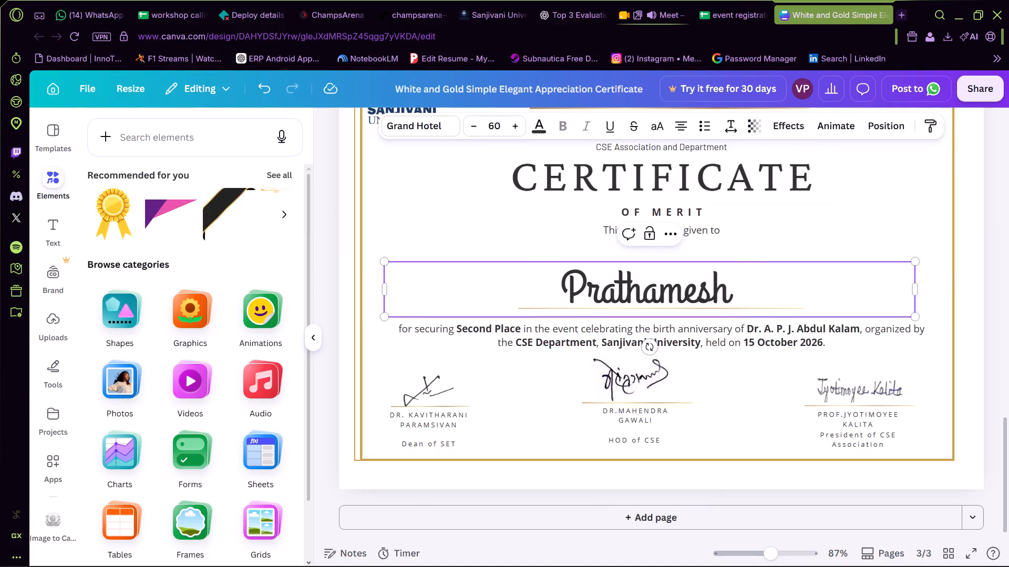
{"action": "left_click", "coordinate": [732, 0]}
{"action": "left_click", "coordinate": [827, 0]}
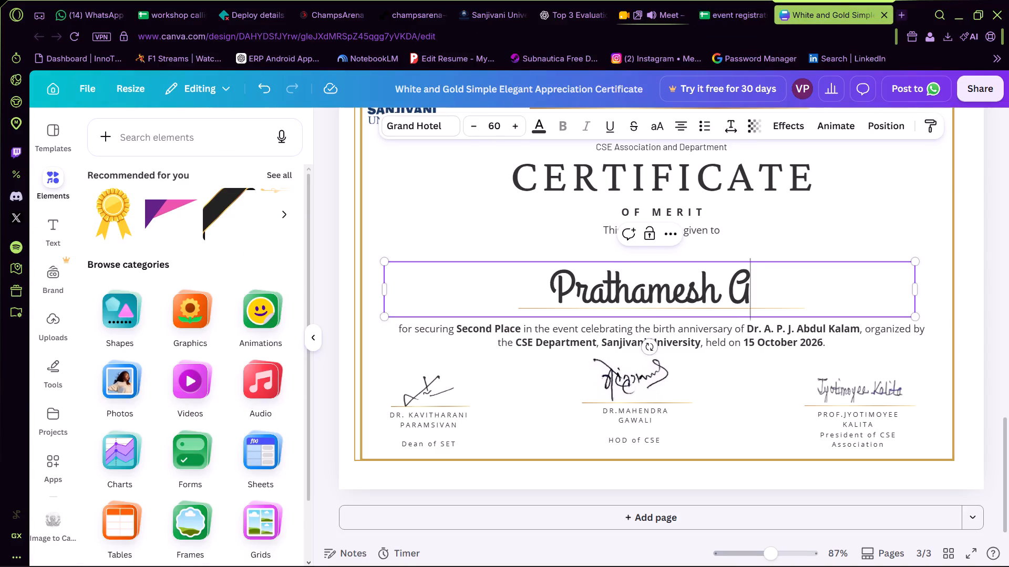
{"action": "key", "text": "BackSpace"}
{"action": "key", "text": "a"}
{"action": "key", "text": "a"}
{"action": "key", "text": "u"}
{"action": "type", "text": "tae"}
{"action": "key", "text": "BackSpace"}
{"action": "type", "text": "de"}
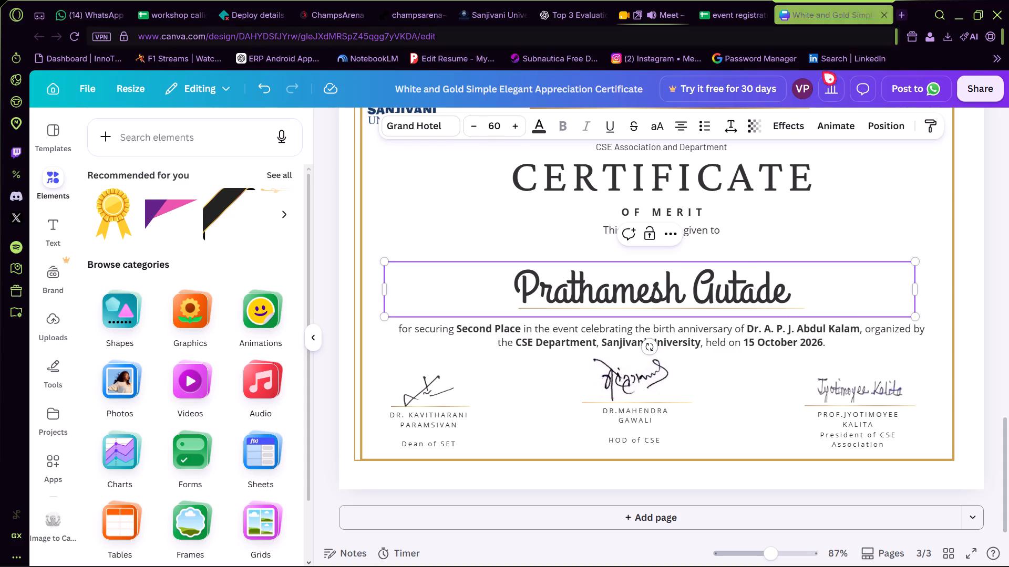
{"action": "left_click", "coordinate": [451, 235]}
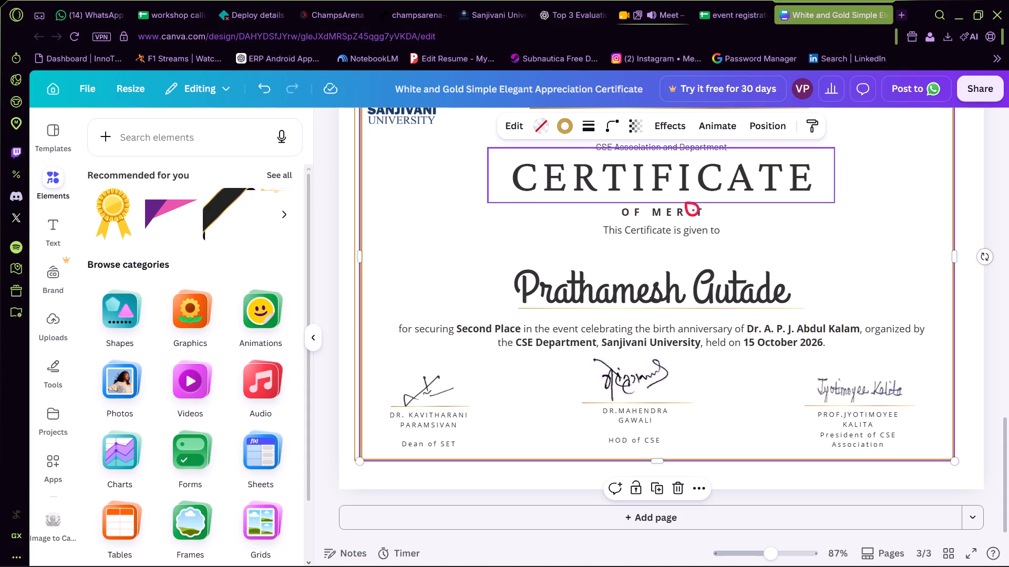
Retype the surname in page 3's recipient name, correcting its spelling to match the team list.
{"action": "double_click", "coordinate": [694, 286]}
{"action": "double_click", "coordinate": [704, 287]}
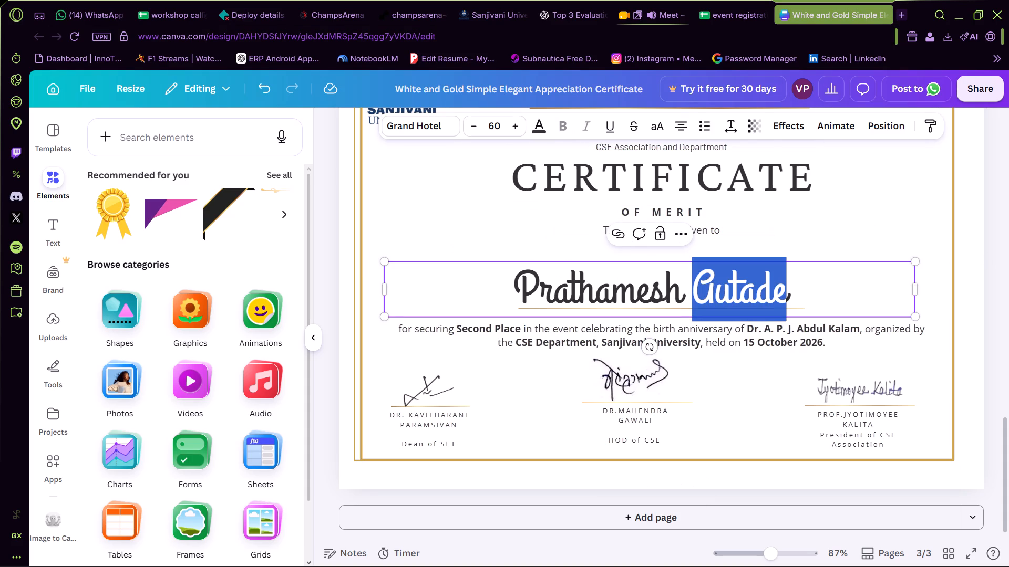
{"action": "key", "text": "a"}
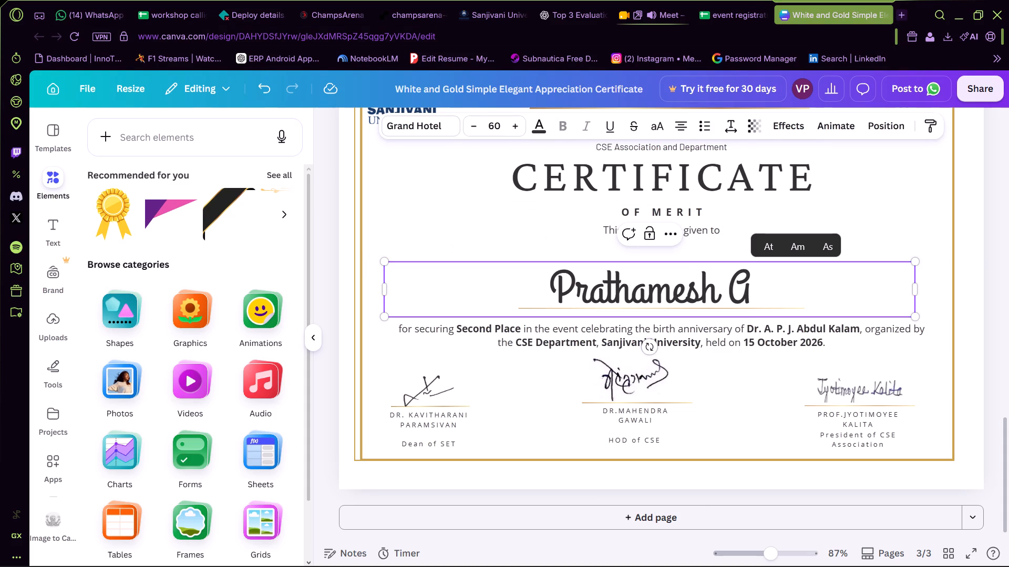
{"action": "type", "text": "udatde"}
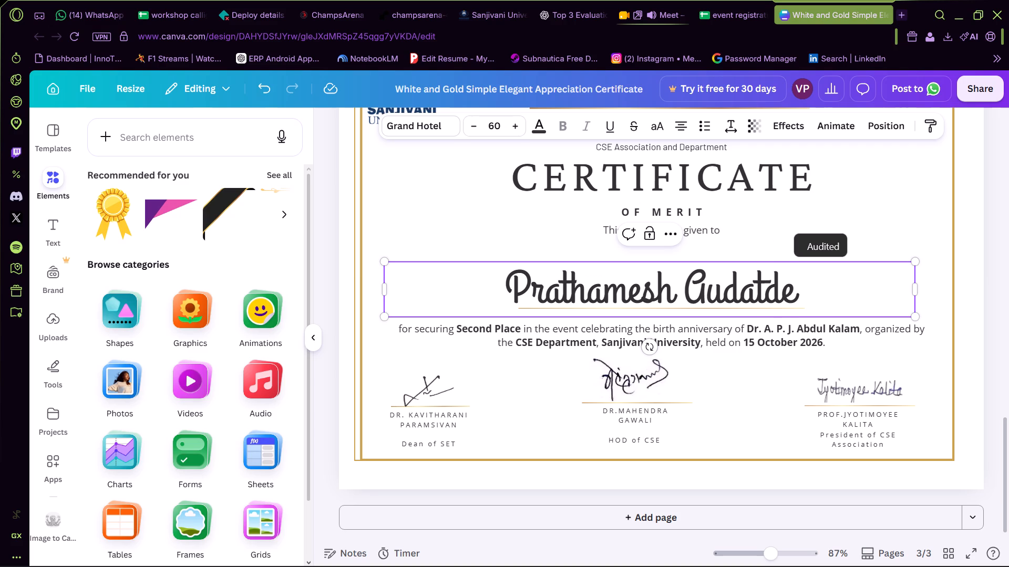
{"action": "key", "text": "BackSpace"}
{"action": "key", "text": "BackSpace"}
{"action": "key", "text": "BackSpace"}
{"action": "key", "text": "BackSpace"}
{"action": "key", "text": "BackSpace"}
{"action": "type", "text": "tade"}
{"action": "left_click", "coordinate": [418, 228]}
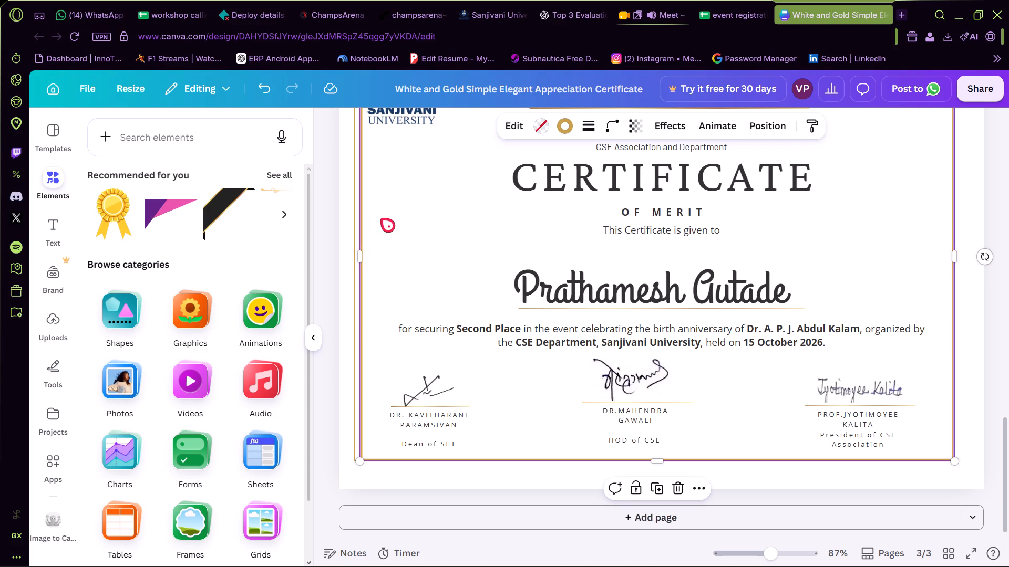
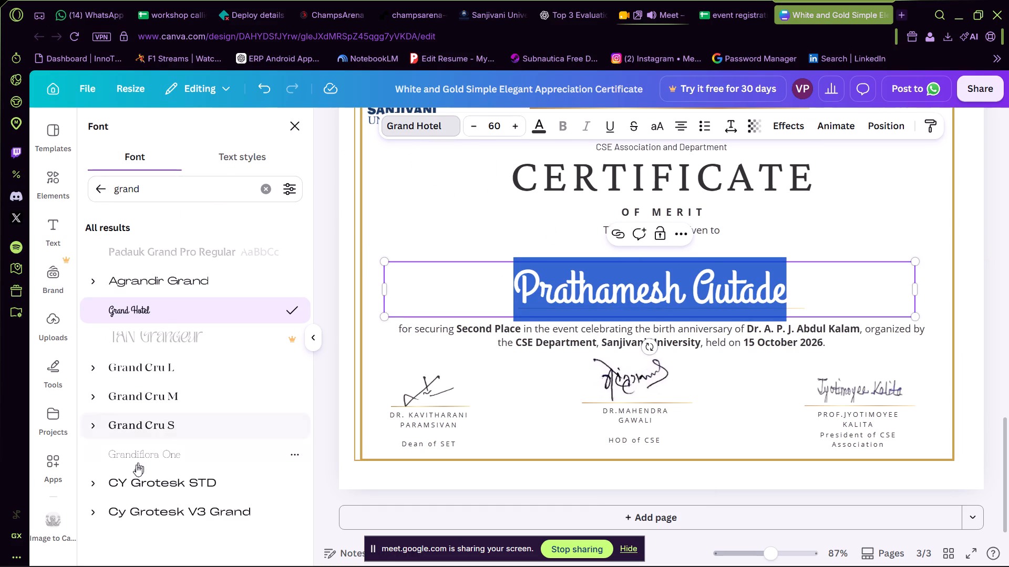
Clear the font search and look through the font categories, suggestions and text styles for another font for page 3's recipient name.
{"action": "left_click", "coordinate": [147, 191]}
{"action": "left_click_drag", "start_coordinate": [147, 191], "coordinate": [127, 188]}
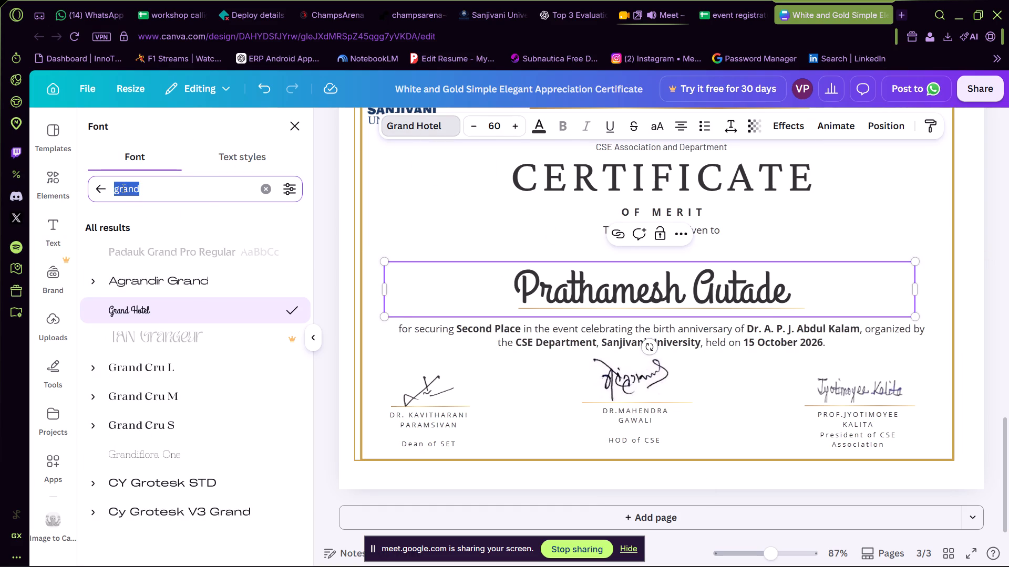
{"action": "key", "text": "BackSpace"}
{"action": "scroll", "coordinate": [134, 359], "scroll_direction": "down", "scroll_amount": 5}
{"action": "scroll", "coordinate": [169, 395], "scroll_direction": "down", "scroll_amount": 5}
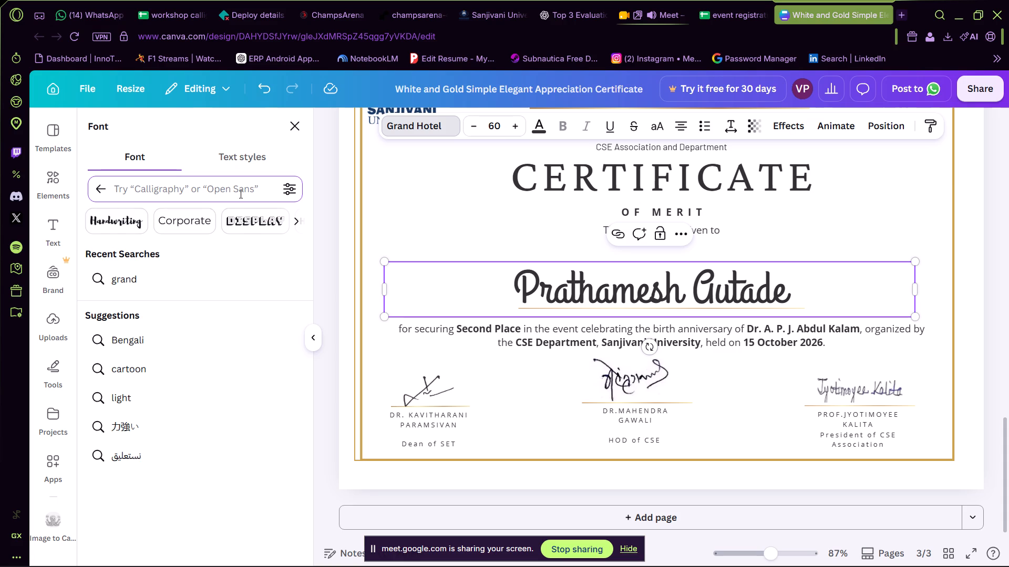
{"action": "scroll", "coordinate": [170, 319], "scroll_direction": "down", "scroll_amount": 4}
{"action": "left_click", "coordinate": [292, 123]}
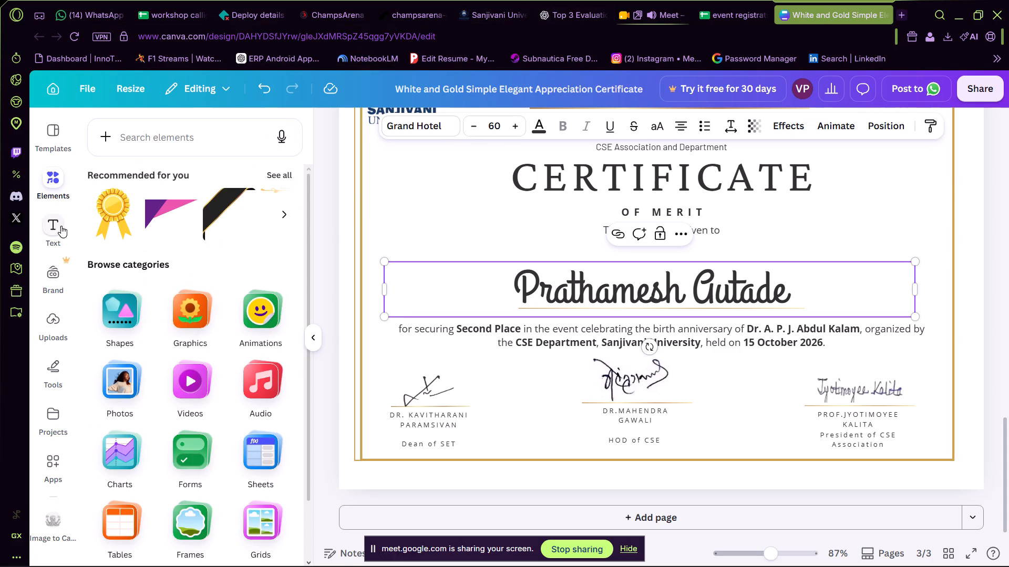
{"action": "left_click", "coordinate": [408, 127]}
{"action": "scroll", "coordinate": [166, 314], "scroll_direction": "down", "scroll_amount": 5}
{"action": "scroll", "coordinate": [151, 370], "scroll_direction": "up", "scroll_amount": 3}
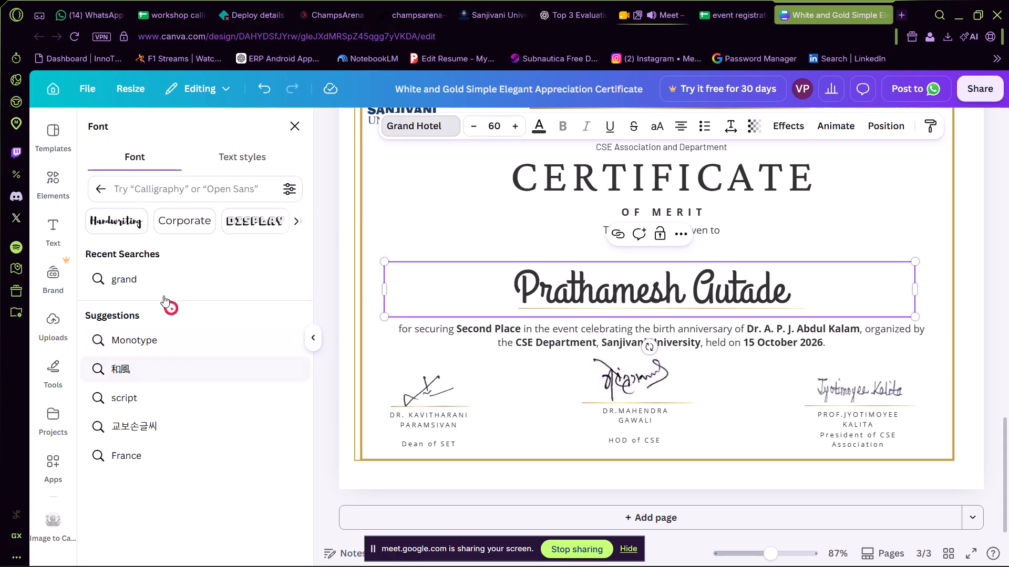
{"action": "left_click", "coordinate": [259, 160]}
{"action": "left_click", "coordinate": [139, 168]}
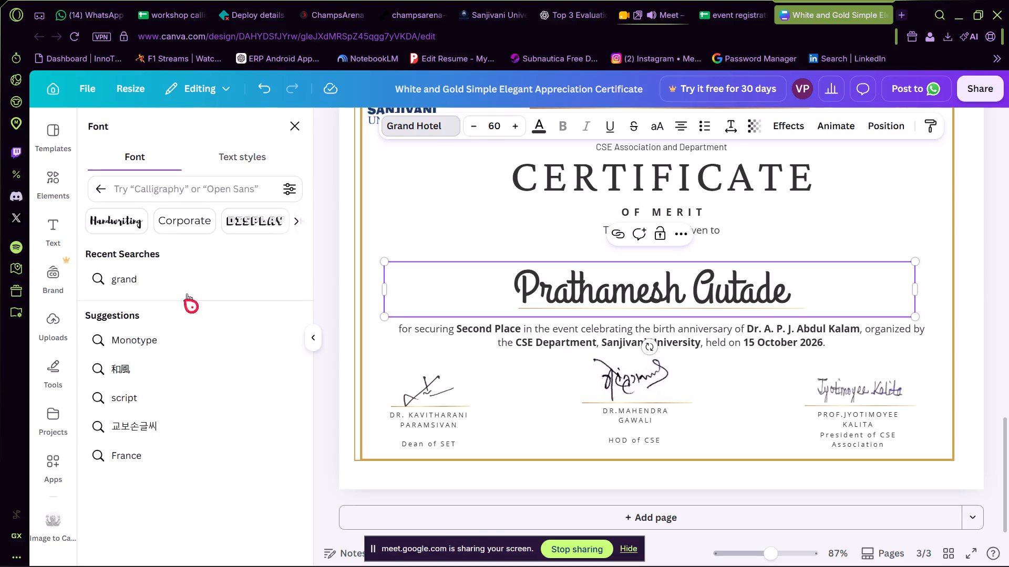
{"action": "scroll", "coordinate": [174, 346], "scroll_direction": "down", "scroll_amount": 5}
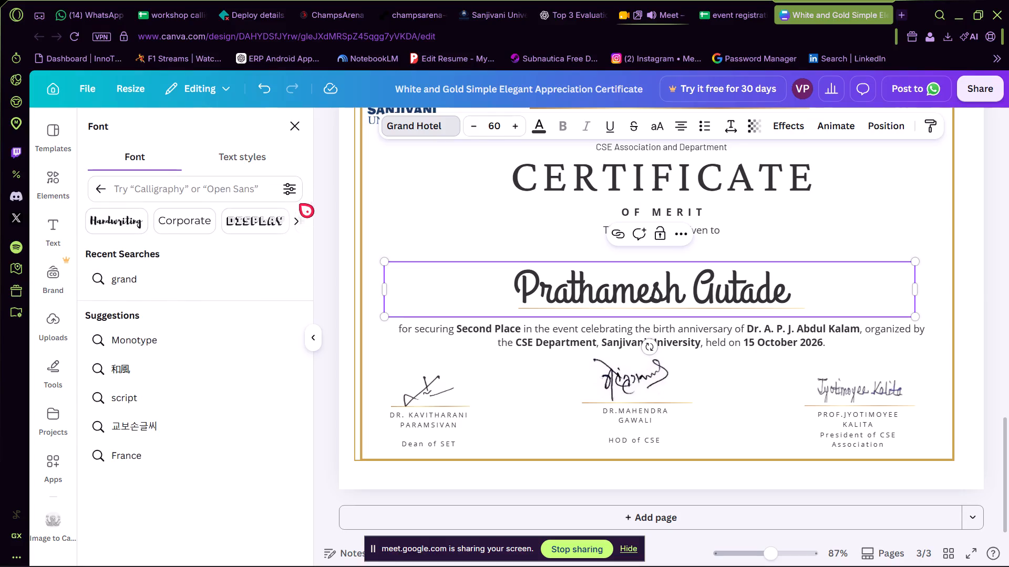
{"action": "left_click", "coordinate": [295, 215]}
{"action": "left_click", "coordinate": [234, 161]}
{"action": "scroll", "coordinate": [177, 300], "scroll_direction": "down", "scroll_amount": 3}
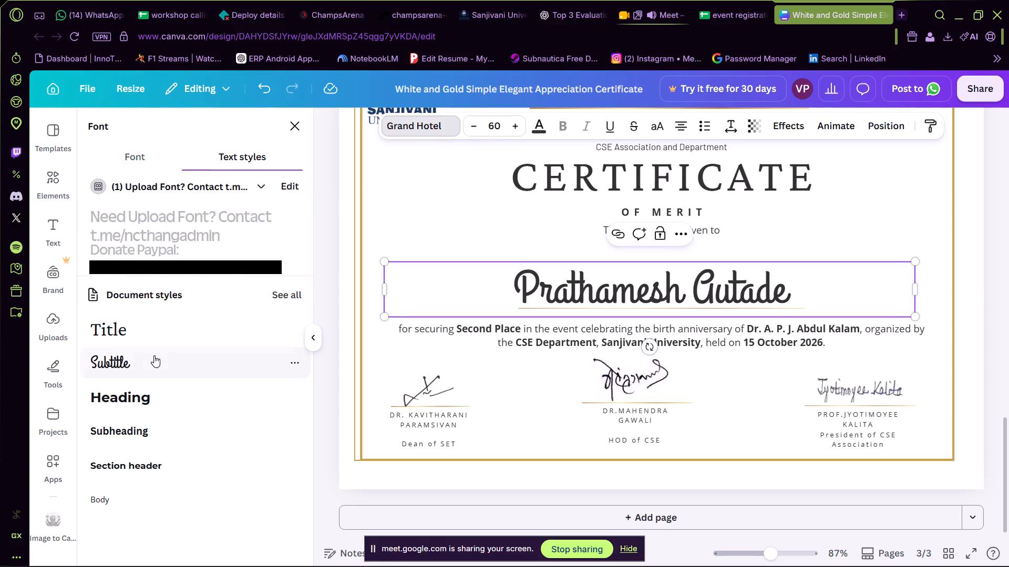
{"action": "scroll", "coordinate": [154, 355], "scroll_direction": "up", "scroll_amount": 3}
{"action": "left_click", "coordinate": [133, 146]}
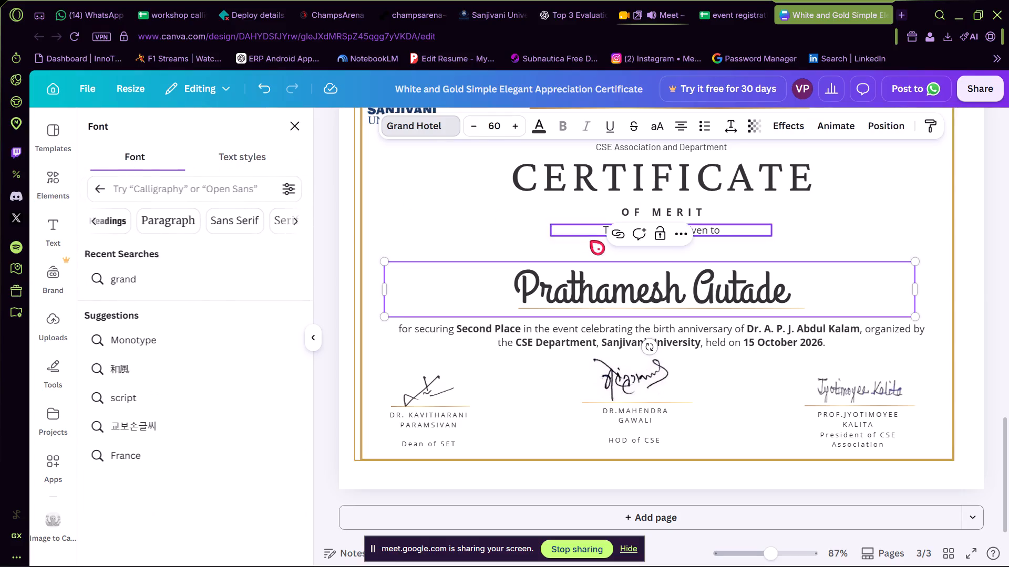
Filter the font list to free fonts and browse the Brush category for page 3's recipient name.
{"action": "double_click", "coordinate": [610, 283]}
{"action": "left_click", "coordinate": [434, 126]}
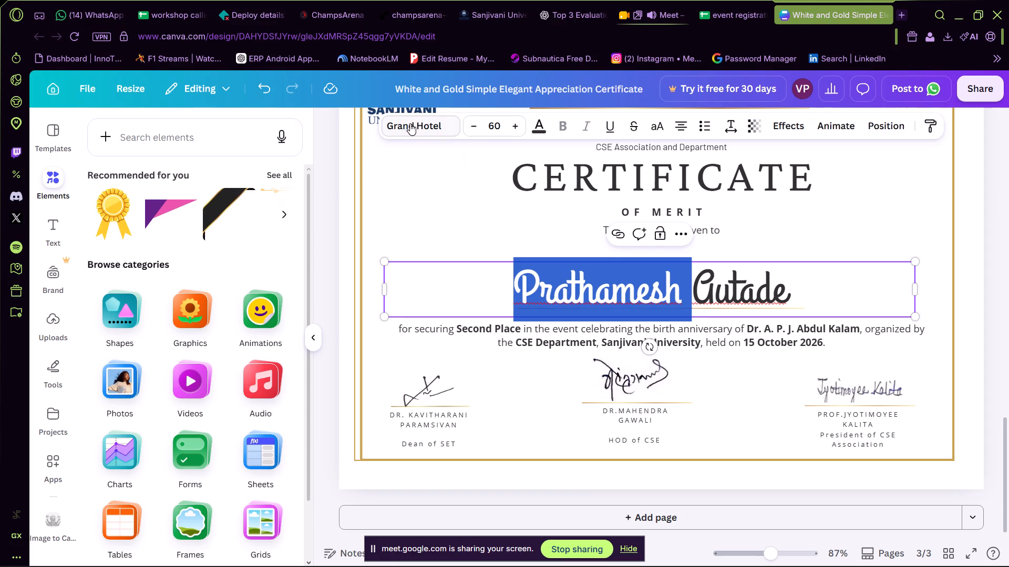
{"action": "left_click", "coordinate": [410, 123]}
{"action": "scroll", "coordinate": [163, 278], "scroll_direction": "down", "scroll_amount": 4}
{"action": "scroll", "coordinate": [150, 325], "scroll_direction": "up", "scroll_amount": 4}
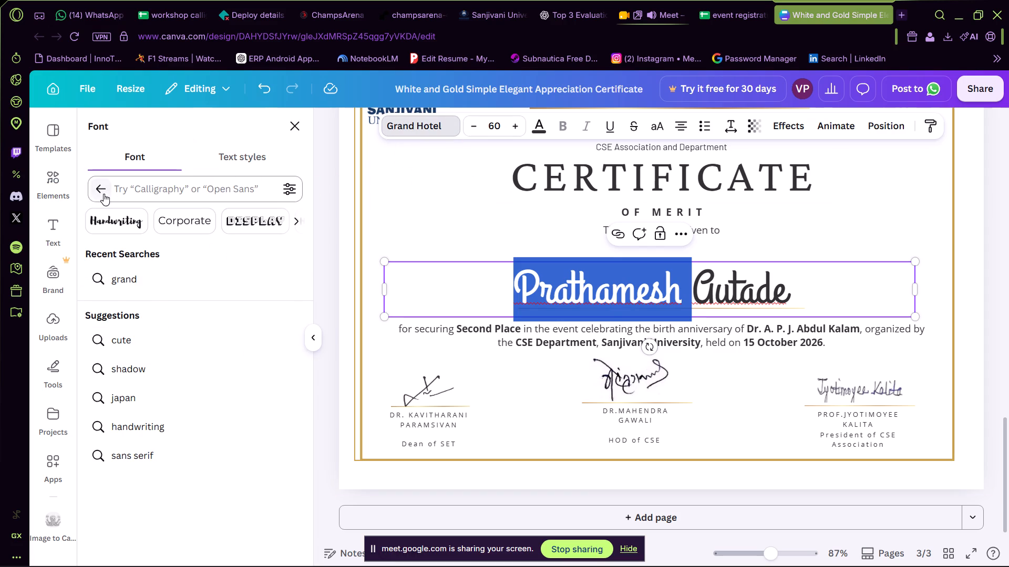
{"action": "scroll", "coordinate": [129, 272], "scroll_direction": "down", "scroll_amount": 4}
{"action": "left_click", "coordinate": [297, 180]}
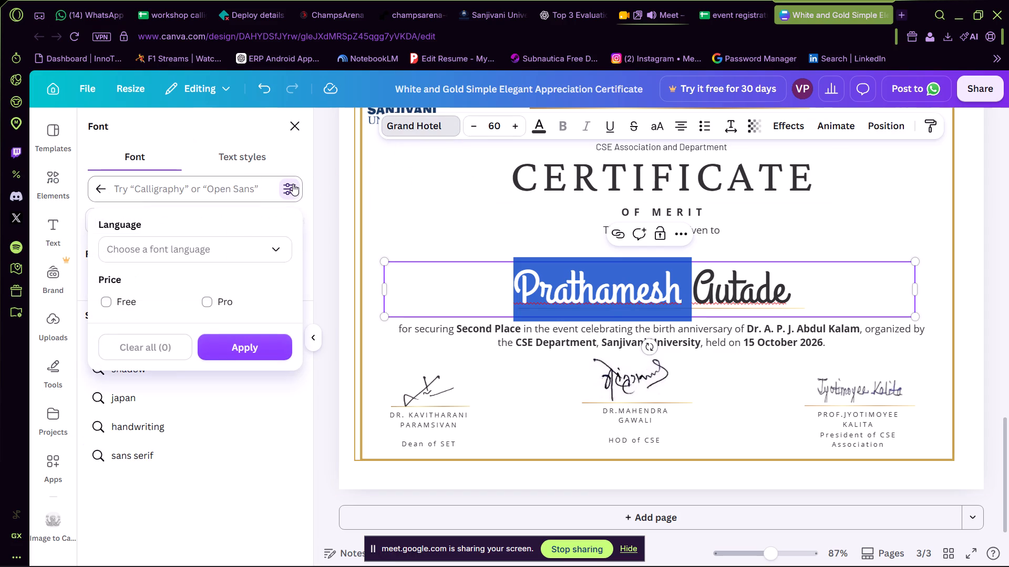
{"action": "left_click", "coordinate": [114, 303]}
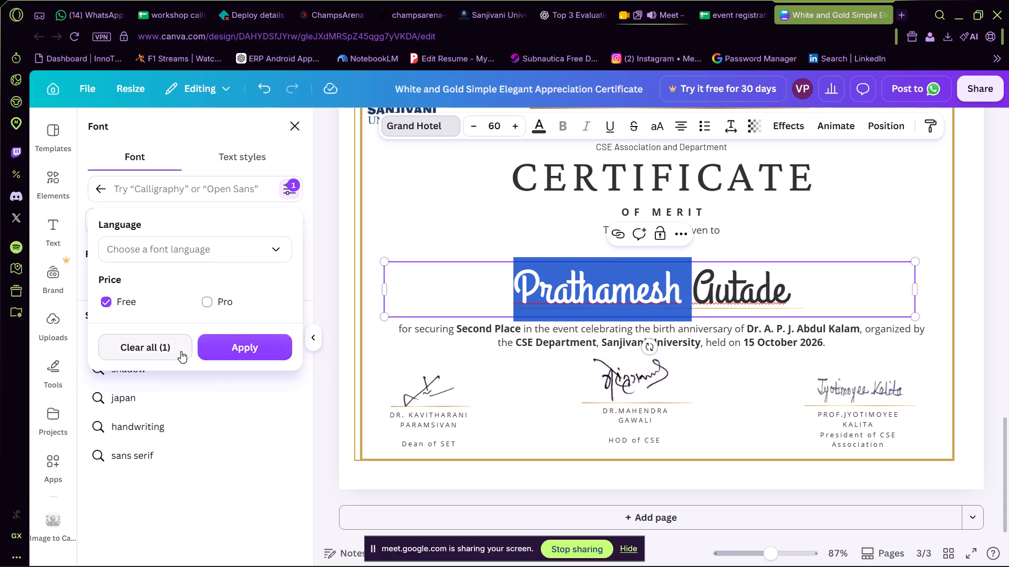
{"action": "left_click", "coordinate": [241, 345]}
{"action": "scroll", "coordinate": [200, 403], "scroll_direction": "down", "scroll_amount": 5}
{"action": "scroll", "coordinate": [199, 402], "scroll_direction": "up", "scroll_amount": 4}
{"action": "left_click", "coordinate": [300, 215]}
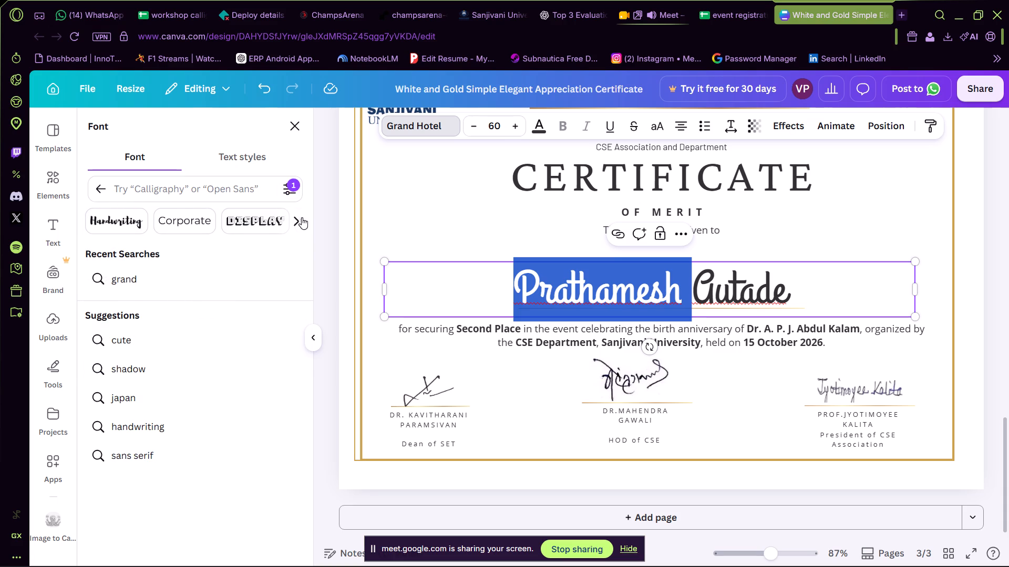
{"action": "triple_click", "coordinate": [296, 222]}
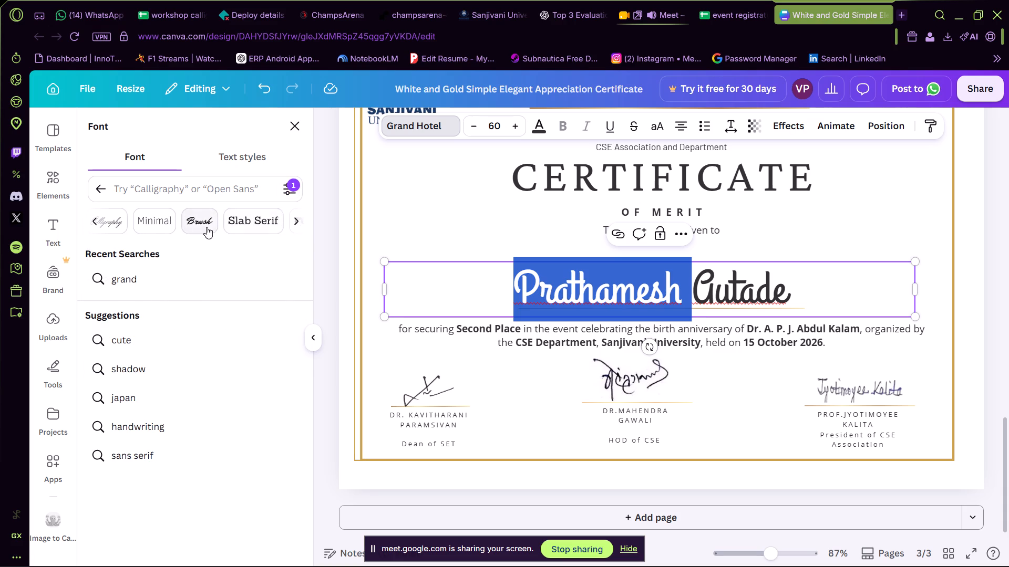
{"action": "left_click", "coordinate": [205, 226]}
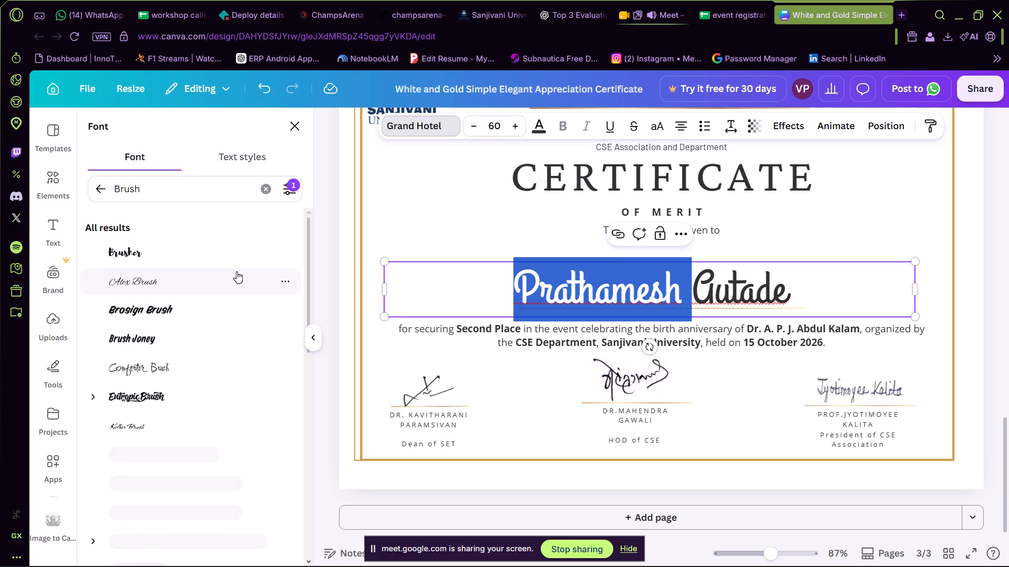
{"action": "scroll", "coordinate": [172, 367], "scroll_direction": "down", "scroll_amount": 5}
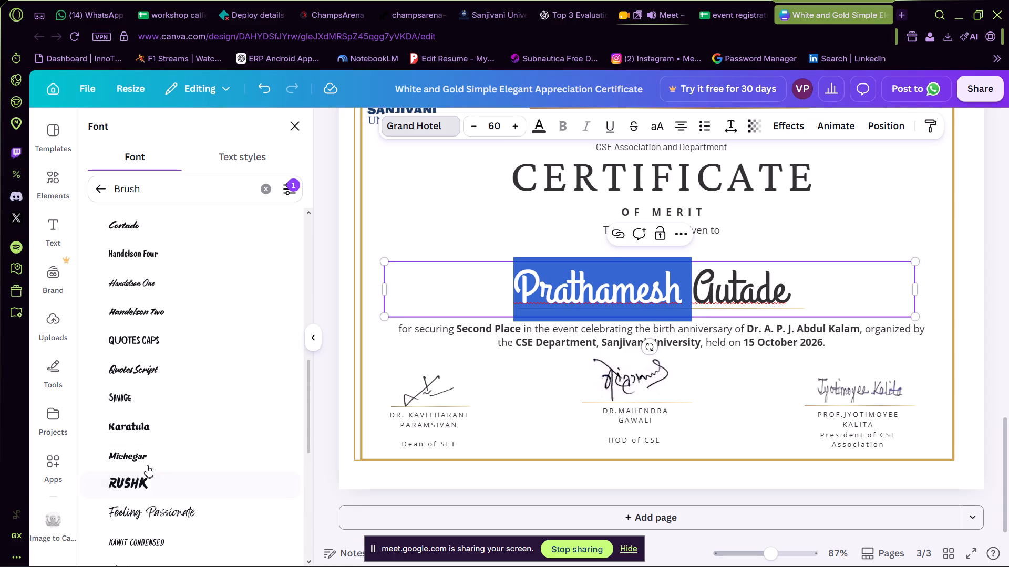
{"action": "scroll", "coordinate": [145, 476], "scroll_direction": "down", "scroll_amount": 6}
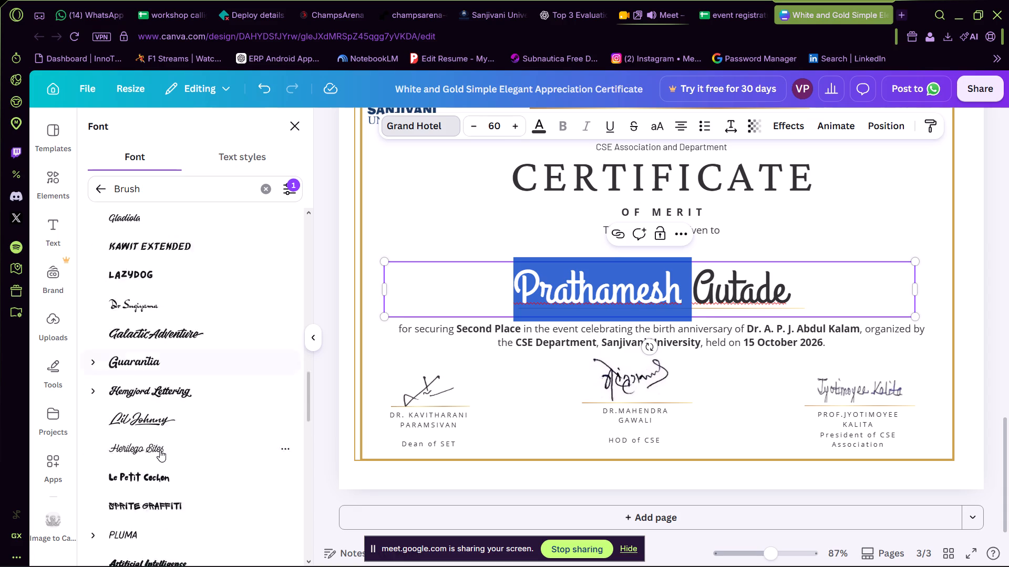
Try the fonts Sunday, Mansalva, Lacquer, Mr Dafoe and UID สวนผึ้ง in turn on page 3's recipient name.
{"action": "left_click", "coordinate": [137, 497]}
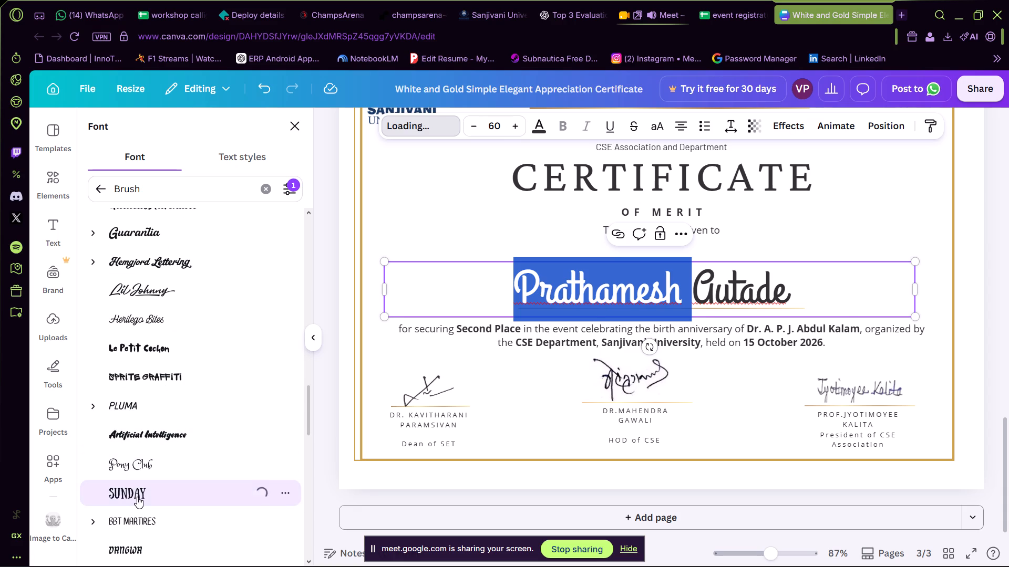
{"action": "scroll", "coordinate": [137, 463], "scroll_direction": "down", "scroll_amount": 2}
{"action": "left_click", "coordinate": [146, 424]}
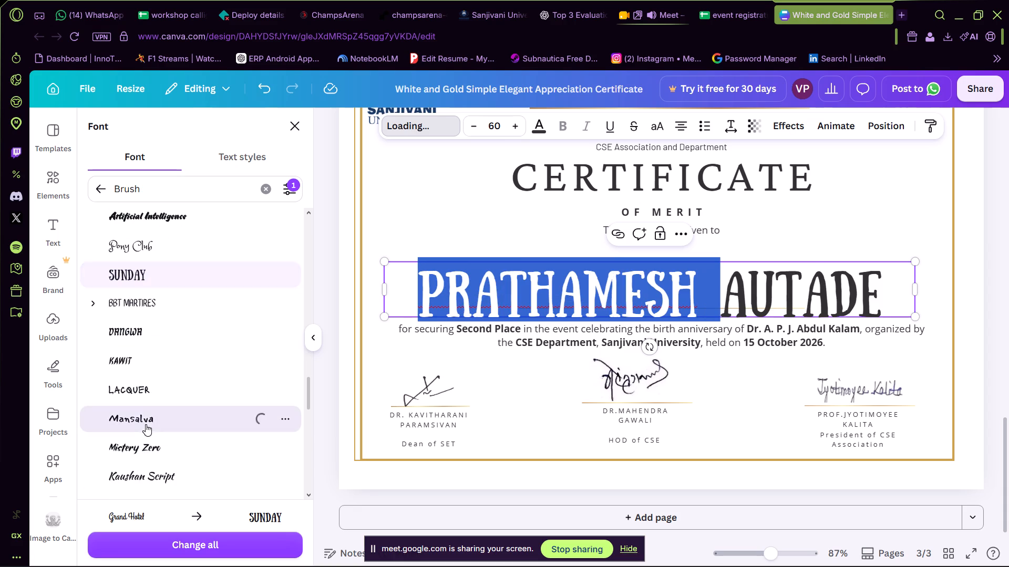
{"action": "left_click", "coordinate": [133, 392]}
{"action": "scroll", "coordinate": [160, 406], "scroll_direction": "down", "scroll_amount": 5}
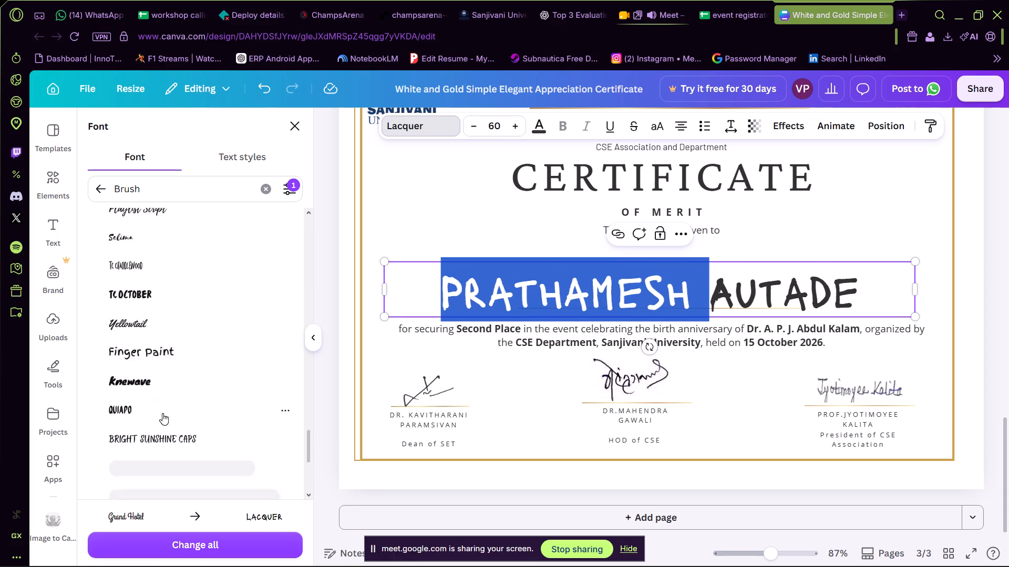
{"action": "left_click", "coordinate": [129, 371]}
{"action": "scroll", "coordinate": [157, 373], "scroll_direction": "down", "scroll_amount": 1}
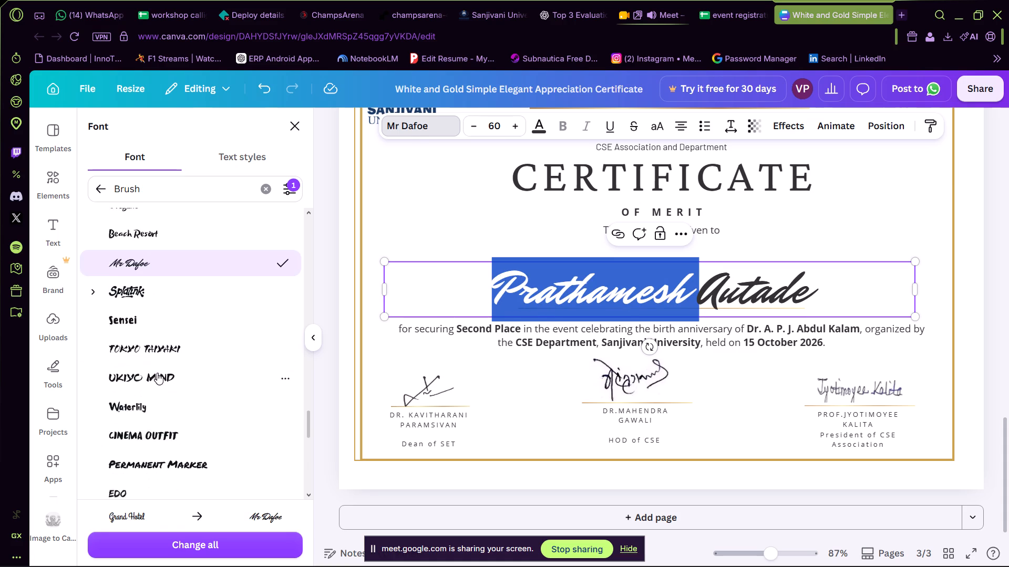
{"action": "scroll", "coordinate": [141, 416], "scroll_direction": "down", "scroll_amount": 5}
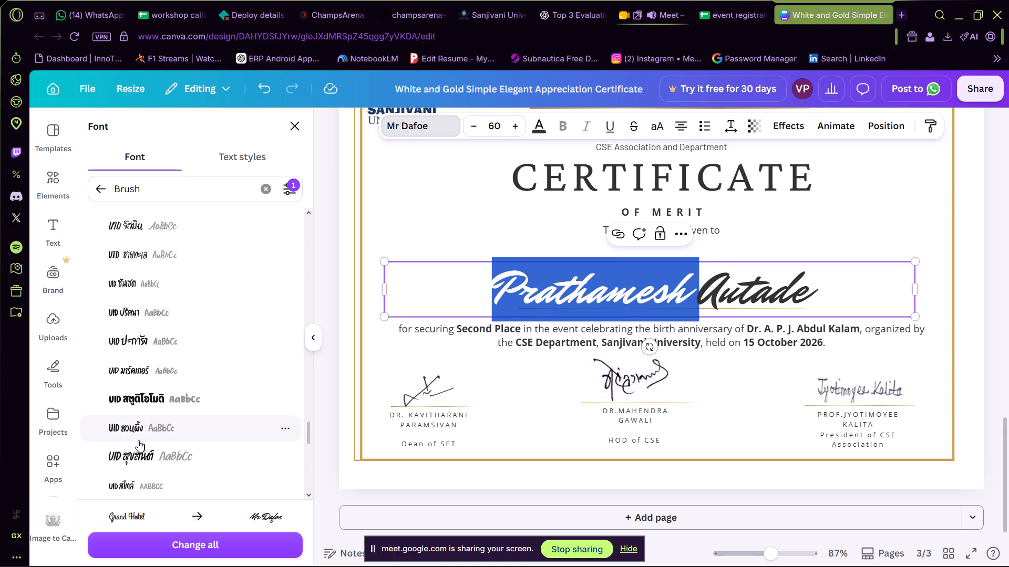
{"action": "left_click", "coordinate": [138, 440]}
Open the Poster Making Certification design from Canva's projects in a new tab, check its recipient name's font, and close the design.
{"action": "left_click", "coordinate": [901, 15]}
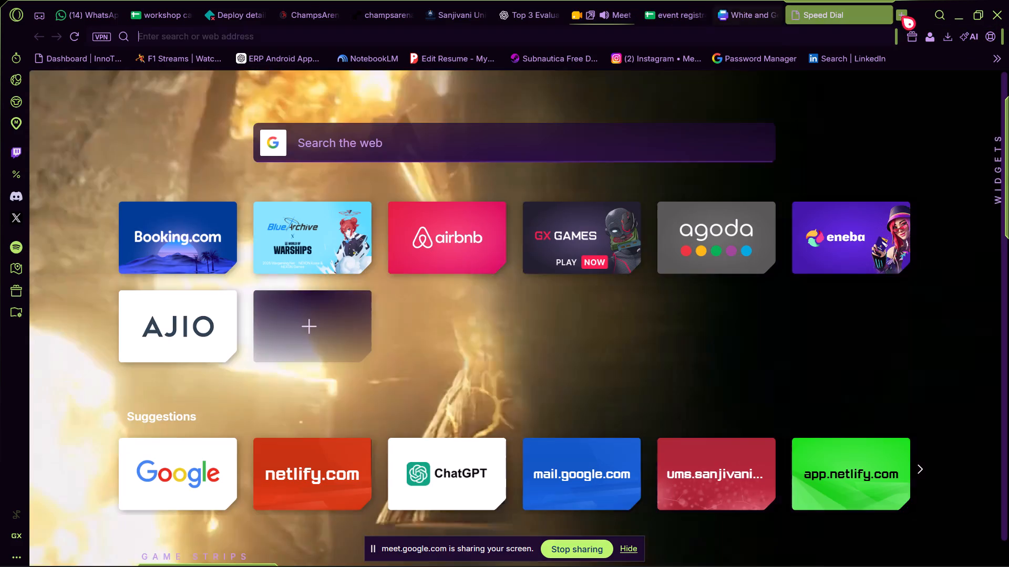
{"action": "left_click", "coordinate": [736, 40]}
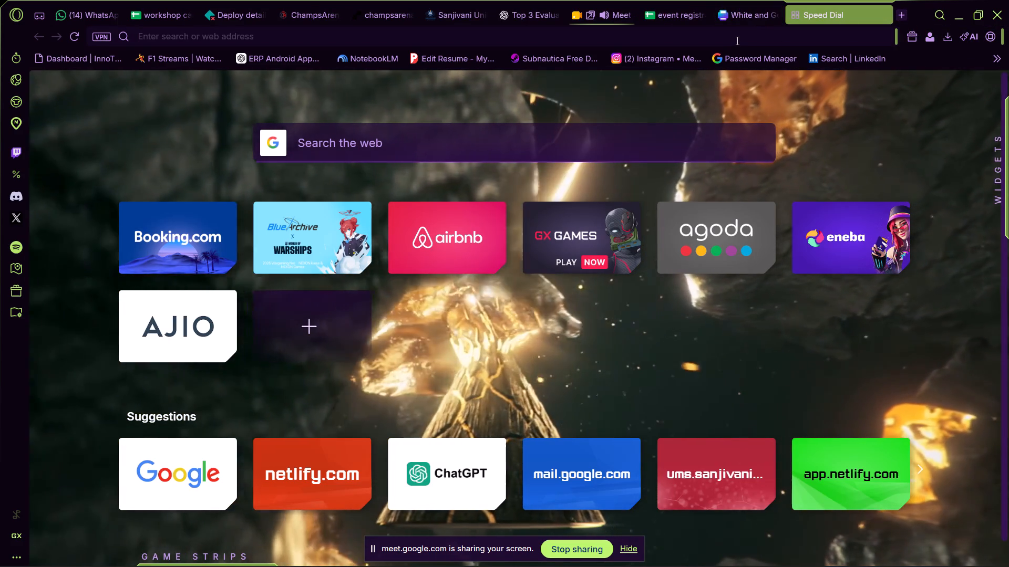
{"action": "type", "text": "canva"}
{"action": "key", "text": "Return"}
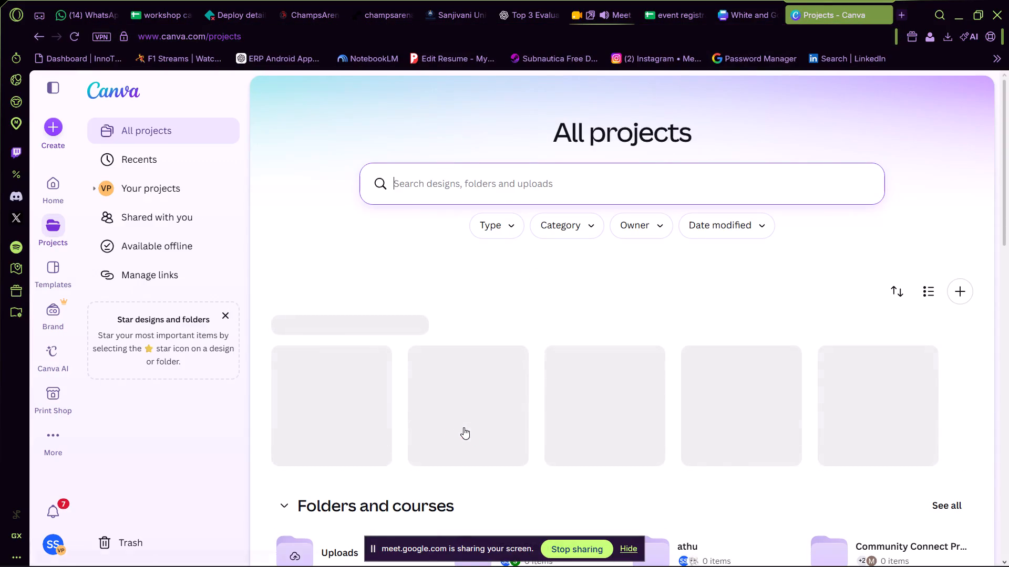
{"action": "left_click", "coordinate": [626, 388]}
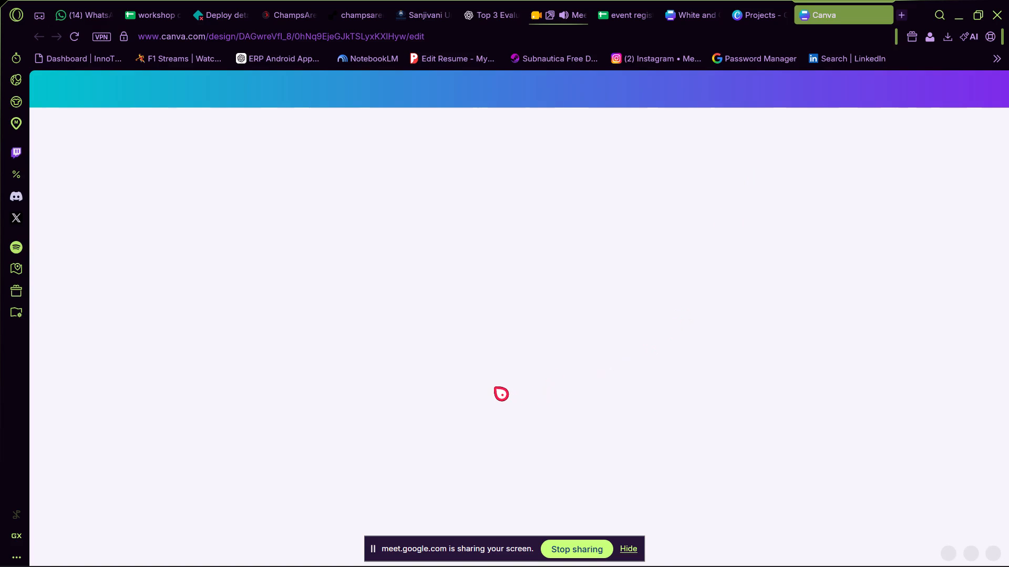
{"action": "left_click", "coordinate": [496, 311]}
{"action": "double_click", "coordinate": [496, 340]}
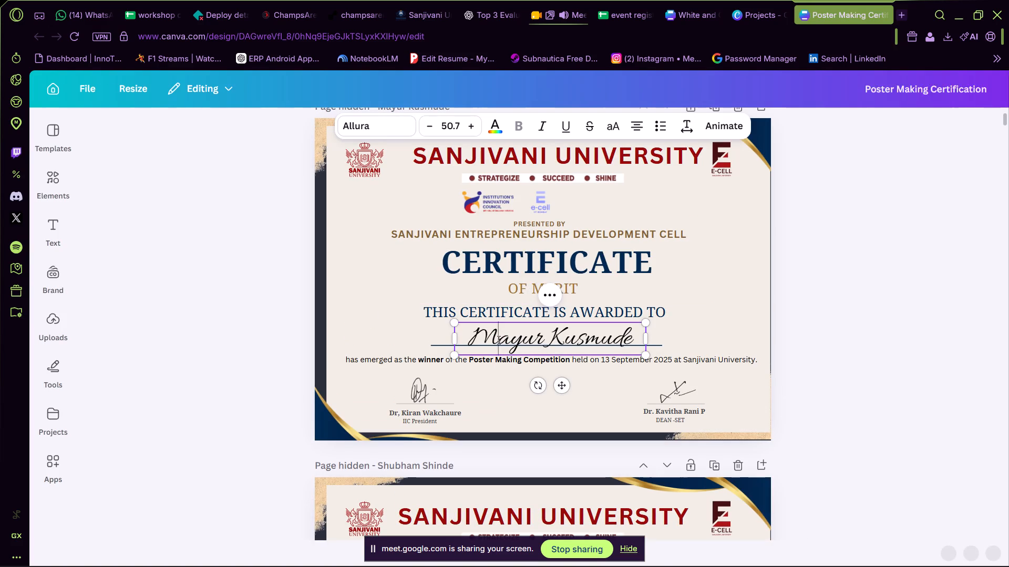
{"action": "left_click", "coordinate": [883, 13]}
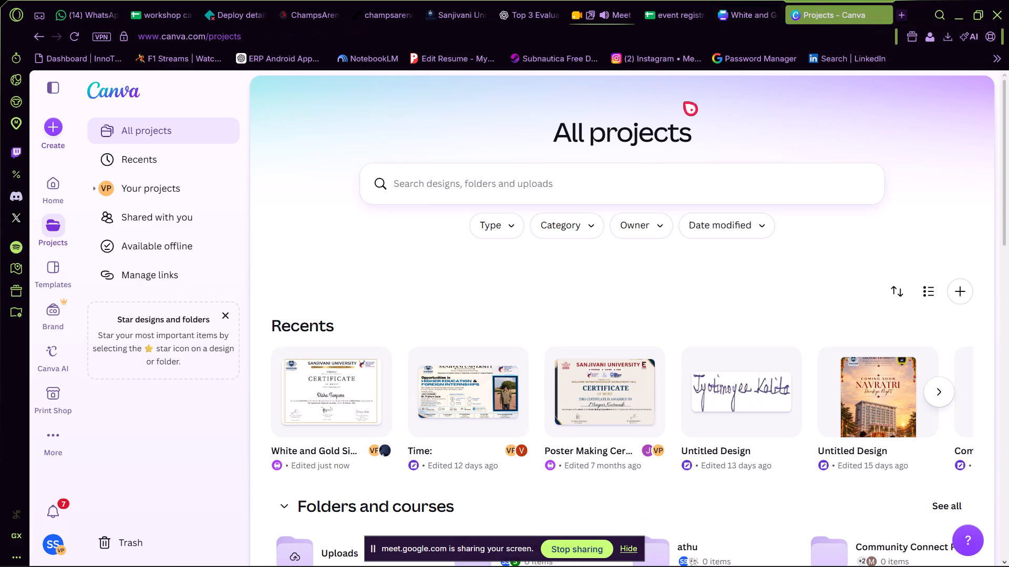
Return to the White and Gold certificate design and set page 1's entire recipient name to the Allura font.
{"action": "left_click", "coordinate": [755, 0]}
{"action": "left_click", "coordinate": [771, 283]}
{"action": "scroll", "coordinate": [774, 282], "scroll_direction": "up", "scroll_amount": 10}
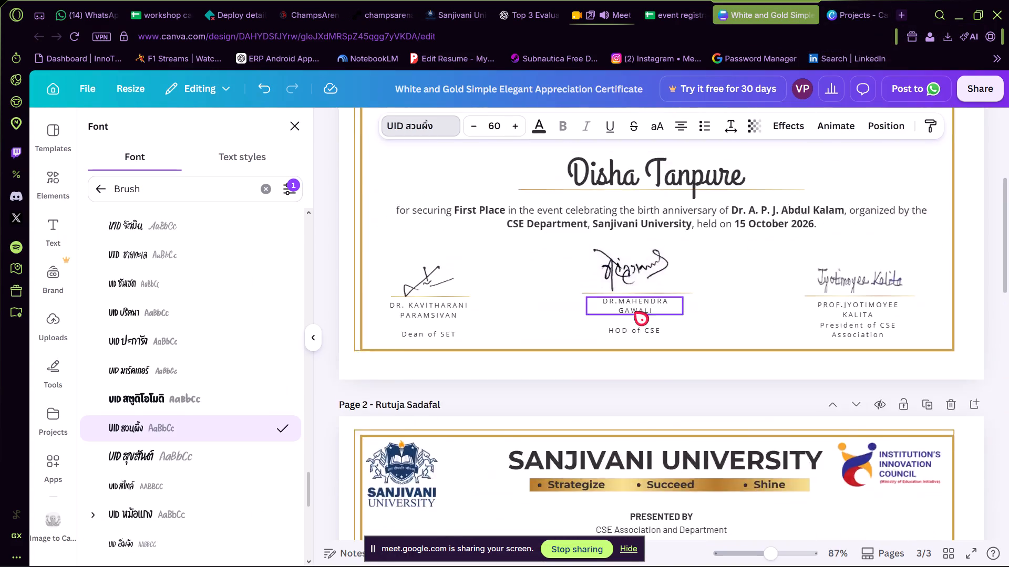
{"action": "scroll", "coordinate": [634, 311], "scroll_direction": "up", "scroll_amount": 3}
{"action": "double_click", "coordinate": [612, 419]}
{"action": "key", "text": "ctrl+a"}
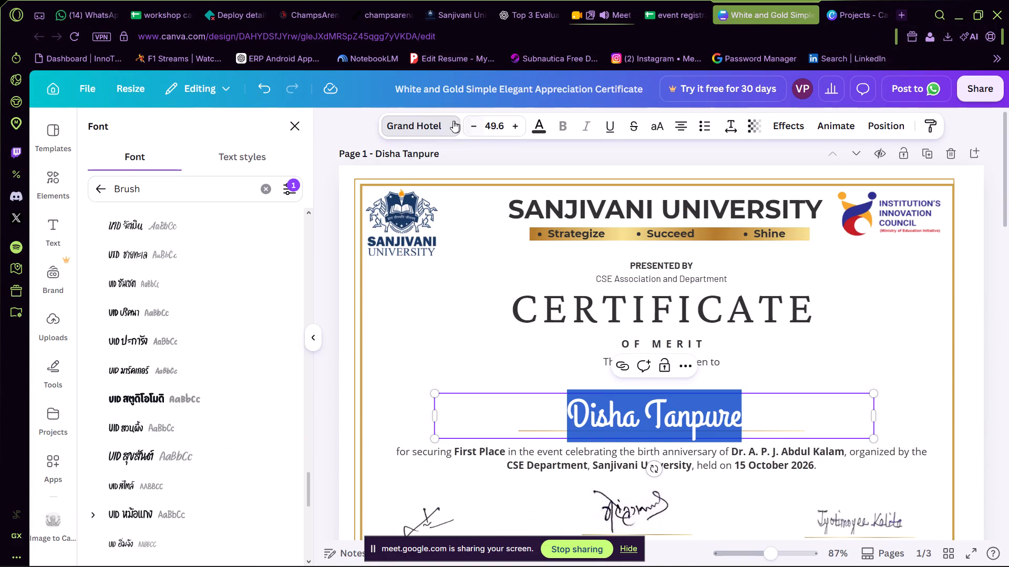
{"action": "left_click", "coordinate": [440, 121]}
{"action": "left_click_drag", "start_coordinate": [440, 121], "coordinate": [436, 124]}
{"action": "left_click", "coordinate": [163, 192]}
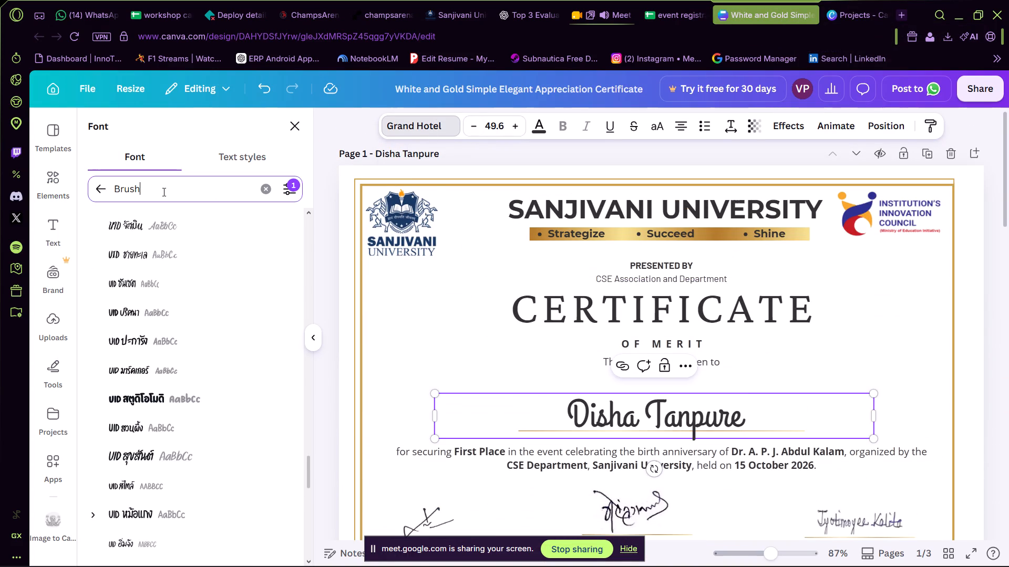
{"action": "left_click_drag", "start_coordinate": [163, 190], "coordinate": [55, 193]}
{"action": "type", "text": "llura"}
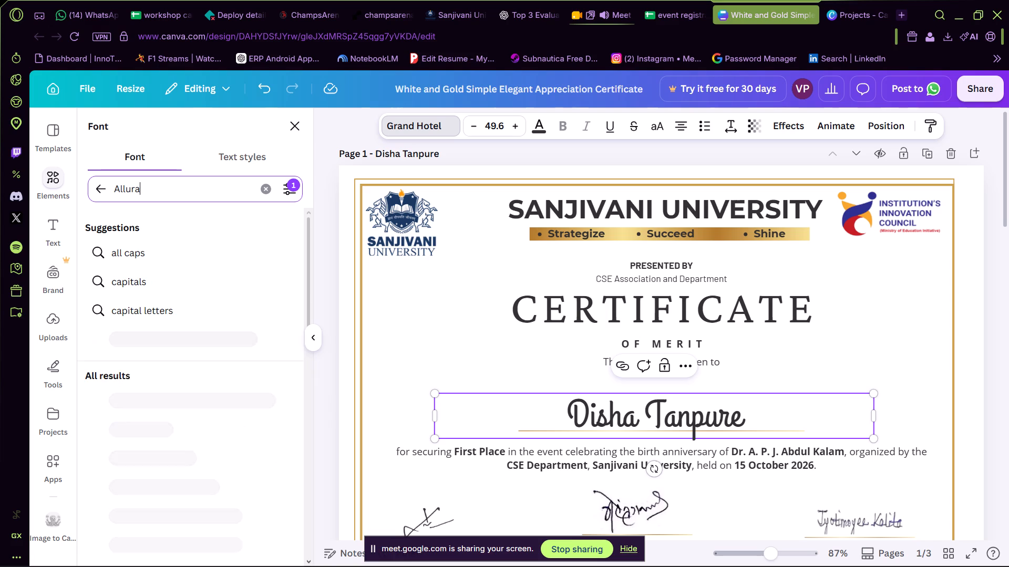
{"action": "left_click", "coordinate": [148, 249]}
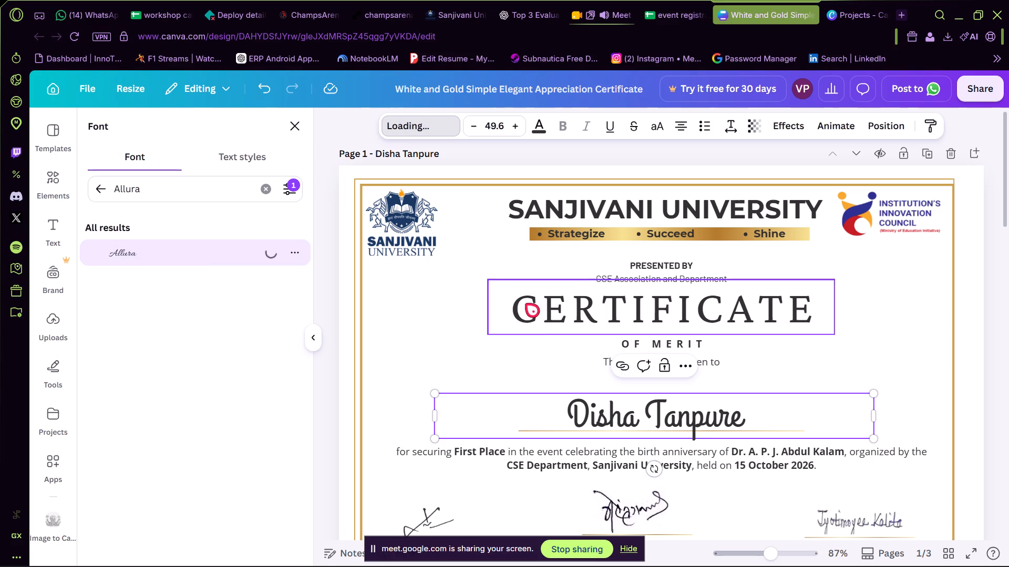
Set page 2's entire recipient name to the Allura font, matching page 1.
{"action": "left_click_drag", "start_coordinate": [601, 409], "coordinate": [601, 415]}
{"action": "left_click", "coordinate": [553, 394]}
{"action": "scroll", "coordinate": [540, 330], "scroll_direction": "down", "scroll_amount": 1}
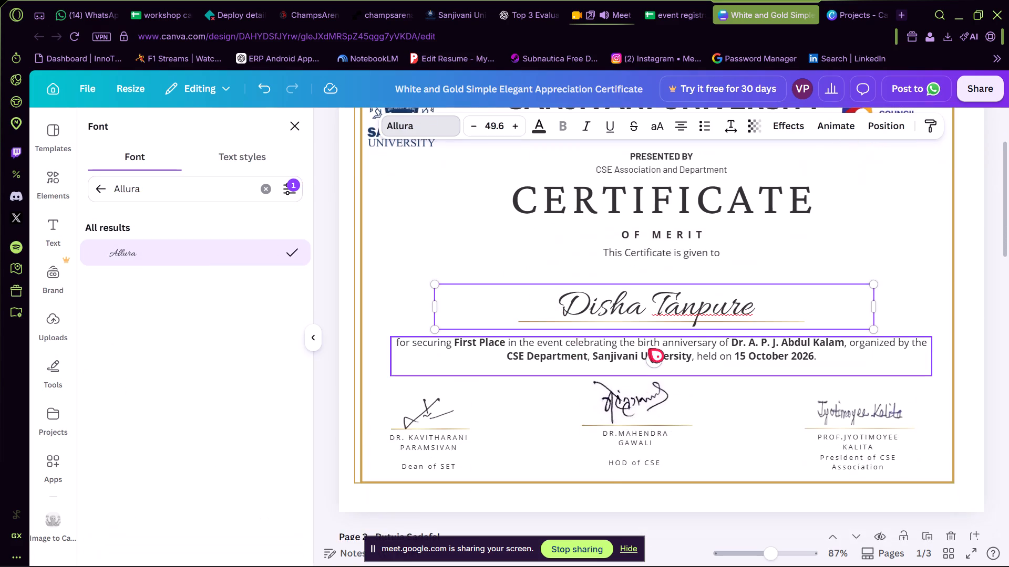
{"action": "scroll", "coordinate": [676, 346], "scroll_direction": "down", "scroll_amount": 4}
{"action": "scroll", "coordinate": [654, 346], "scroll_direction": "up", "scroll_amount": 3}
{"action": "scroll", "coordinate": [642, 363], "scroll_direction": "down", "scroll_amount": 1}
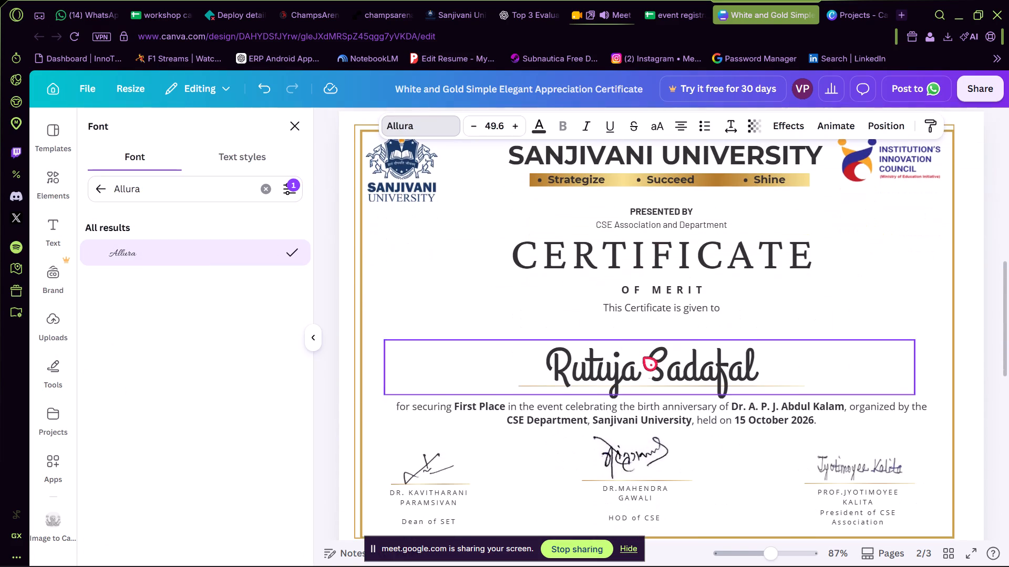
{"action": "double_click", "coordinate": [637, 364]}
{"action": "key", "text": "ctrl+a"}
{"action": "left_click", "coordinate": [127, 245]}
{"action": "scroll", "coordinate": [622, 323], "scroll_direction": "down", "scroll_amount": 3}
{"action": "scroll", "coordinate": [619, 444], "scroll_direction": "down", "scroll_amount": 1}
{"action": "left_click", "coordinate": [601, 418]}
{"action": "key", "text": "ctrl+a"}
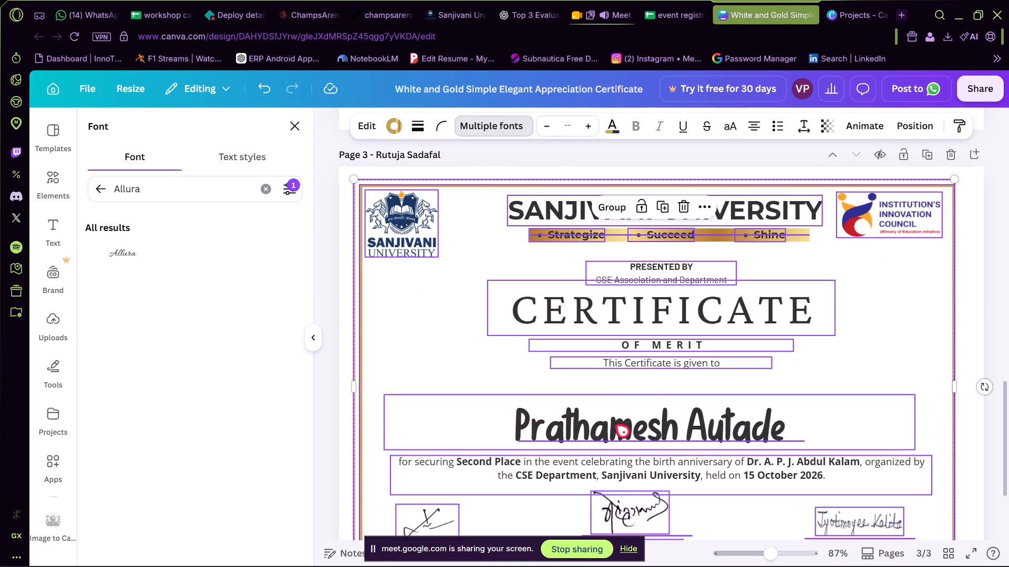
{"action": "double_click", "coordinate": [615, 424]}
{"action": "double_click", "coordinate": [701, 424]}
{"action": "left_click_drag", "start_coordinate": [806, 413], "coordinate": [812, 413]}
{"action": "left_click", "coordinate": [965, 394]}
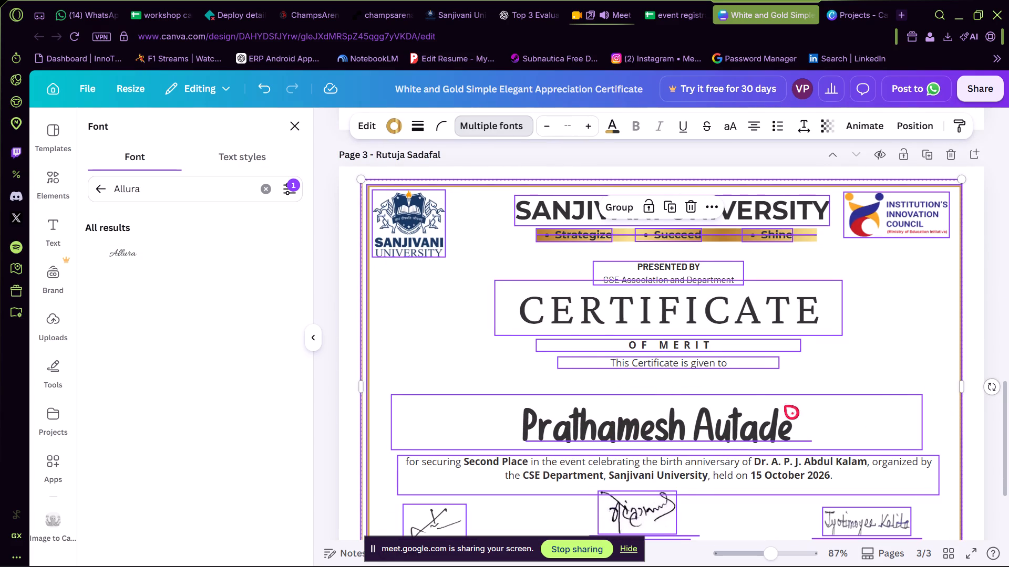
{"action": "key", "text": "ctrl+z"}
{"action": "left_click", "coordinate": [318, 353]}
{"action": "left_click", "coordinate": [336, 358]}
Set page 3's entire recipient name to the Allura font and nudge its text box slightly down and to the right.
{"action": "double_click", "coordinate": [563, 424]}
{"action": "key", "text": "ctrl+a"}
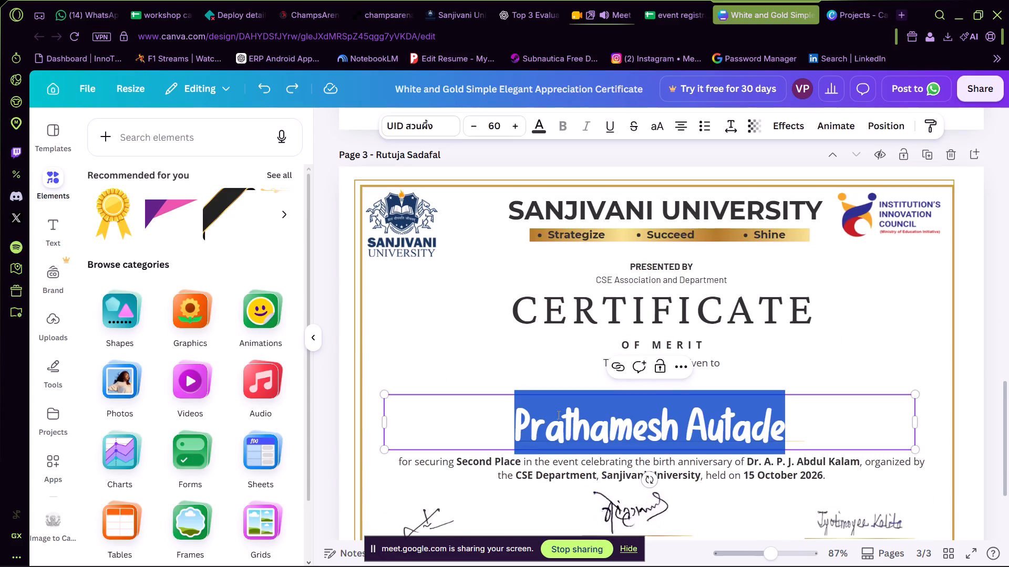
{"action": "left_click", "coordinate": [405, 132]}
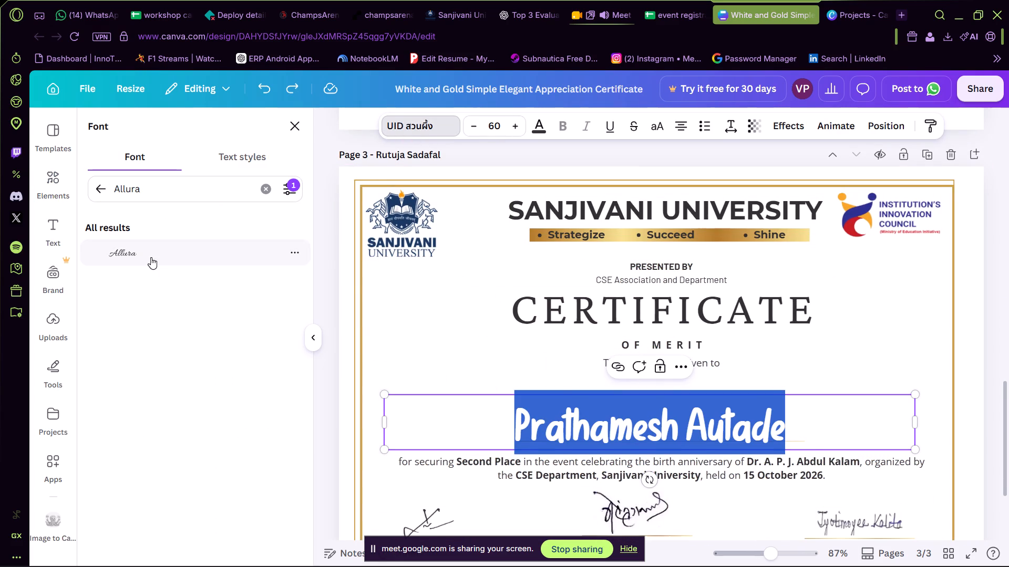
{"action": "left_click", "coordinate": [151, 257]}
{"action": "left_click", "coordinate": [440, 297]}
{"action": "left_click_drag", "start_coordinate": [743, 419], "coordinate": [745, 425]}
{"action": "left_click", "coordinate": [815, 382]}
{"action": "left_click", "coordinate": [751, 439]}
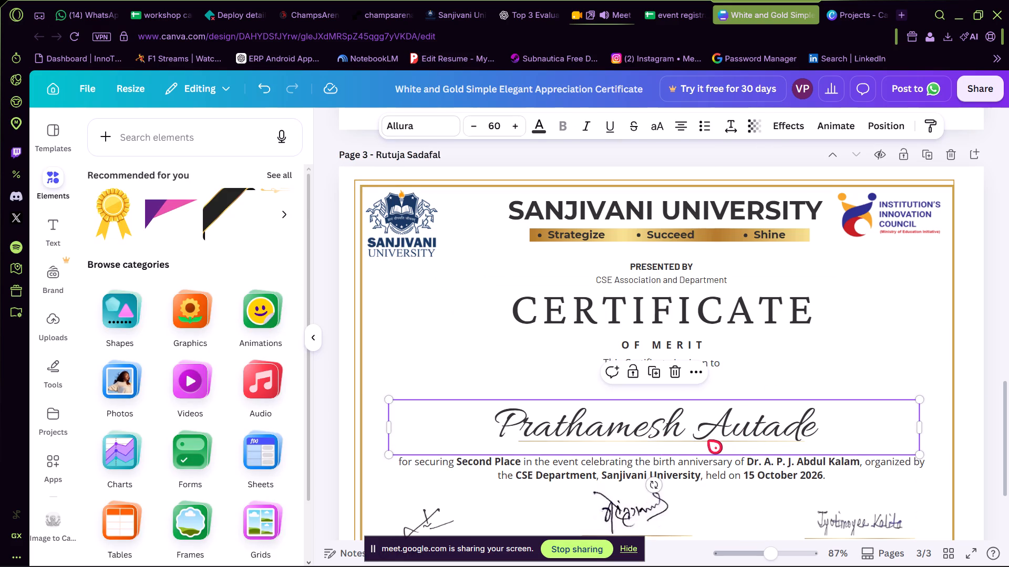
{"action": "left_click", "coordinate": [705, 442]}
{"action": "left_click", "coordinate": [785, 382]}
Review the recipient names' appearance on the page 2 and page 3 certificates.
{"action": "scroll", "coordinate": [832, 329], "scroll_direction": "down", "scroll_amount": 2}
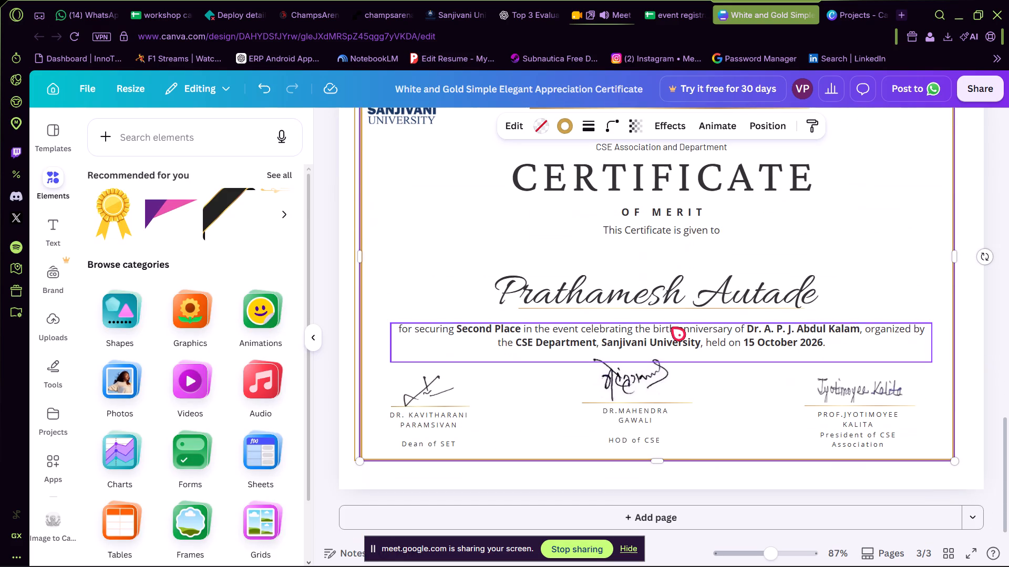
{"action": "scroll", "coordinate": [669, 327], "scroll_direction": "down", "scroll_amount": 2}
{"action": "scroll", "coordinate": [666, 374], "scroll_direction": "up", "scroll_amount": 3}
{"action": "scroll", "coordinate": [599, 364], "scroll_direction": "down", "scroll_amount": 1}
{"action": "scroll", "coordinate": [590, 365], "scroll_direction": "up", "scroll_amount": 3}
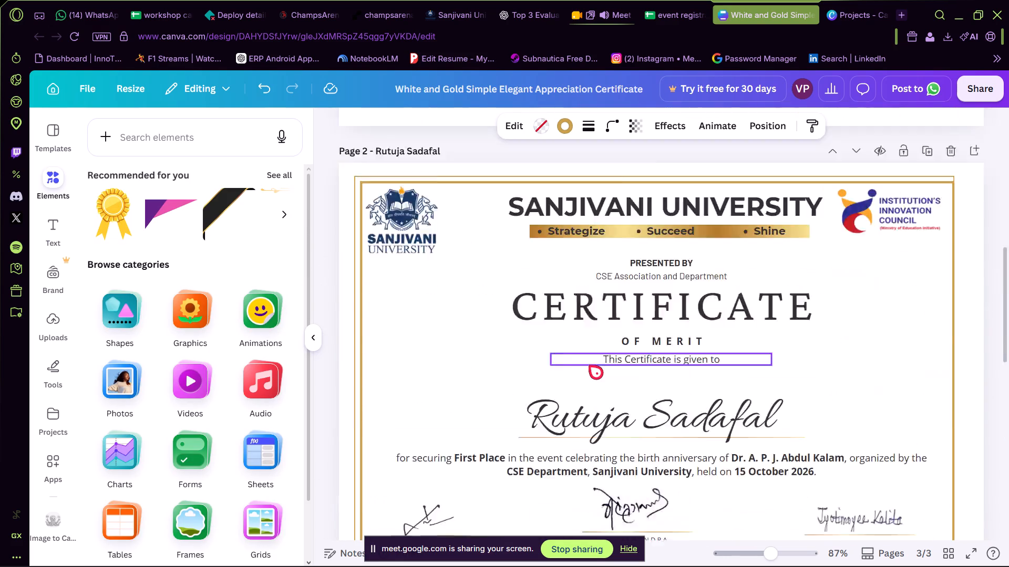
{"action": "scroll", "coordinate": [586, 366], "scroll_direction": "down", "scroll_amount": 6}
{"action": "left_click", "coordinate": [622, 396]}
{"action": "scroll", "coordinate": [616, 416], "scroll_direction": "down", "scroll_amount": 1}
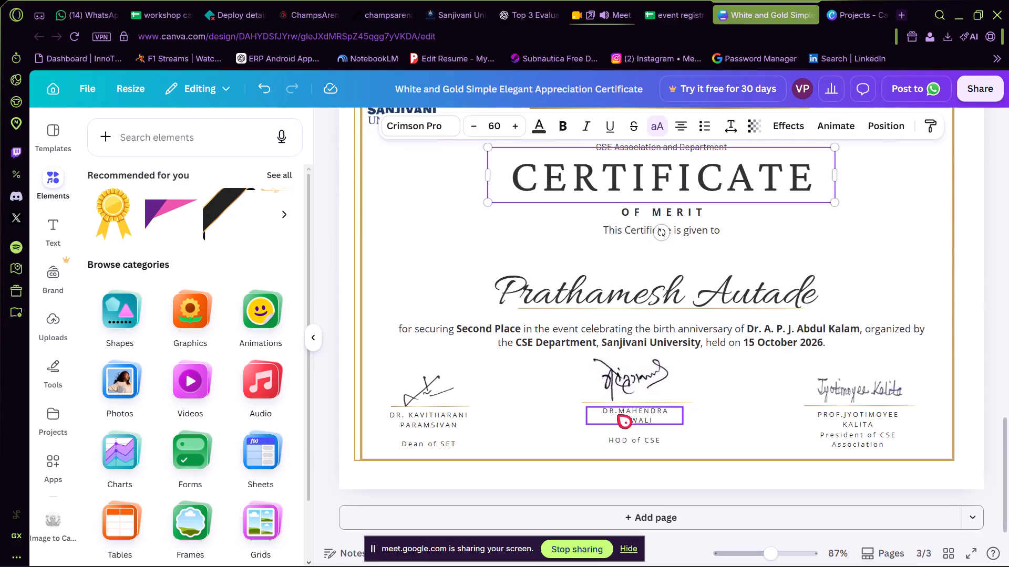
Copy the recipient name from page 3's certificate and use it as page 3's title.
{"action": "left_click", "coordinate": [598, 281]}
{"action": "left_click", "coordinate": [600, 285]}
{"action": "key", "text": "ctrl+z"}
{"action": "double_click", "coordinate": [605, 297]}
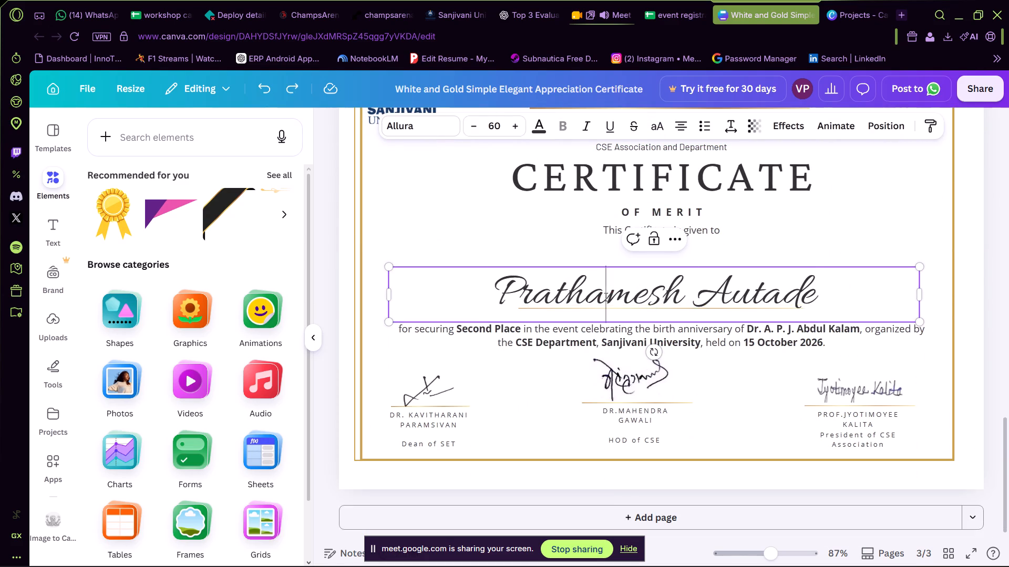
{"action": "key", "text": "ctrl+a"}
{"action": "key", "text": "ctrl+c"}
{"action": "key", "text": "ctrl+v"}
{"action": "key", "text": "ctrl+a"}
{"action": "key", "text": "ctrl+c"}
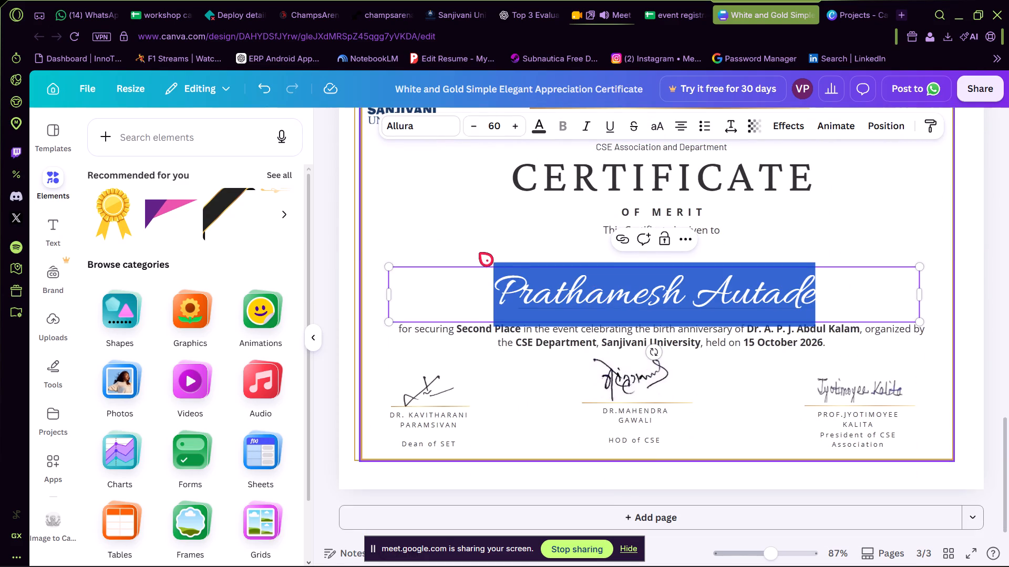
{"action": "left_click", "coordinate": [475, 250]}
{"action": "scroll", "coordinate": [474, 250], "scroll_direction": "up", "scroll_amount": 1}
{"action": "double_click", "coordinate": [397, 130]}
{"action": "key", "text": "ctrl+a"}
{"action": "key", "text": "ctrl+v"}
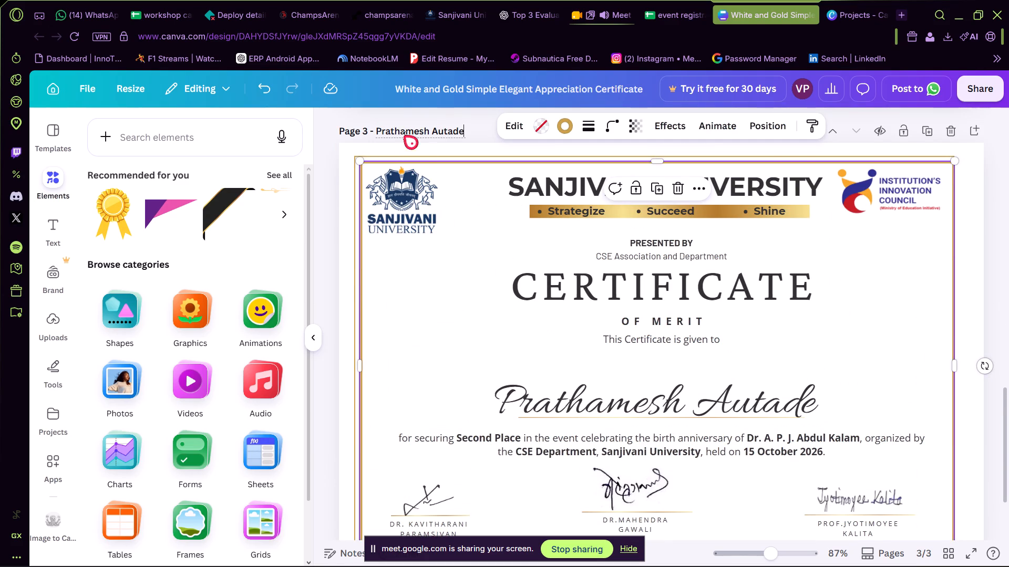
{"action": "left_click", "coordinate": [468, 124]}
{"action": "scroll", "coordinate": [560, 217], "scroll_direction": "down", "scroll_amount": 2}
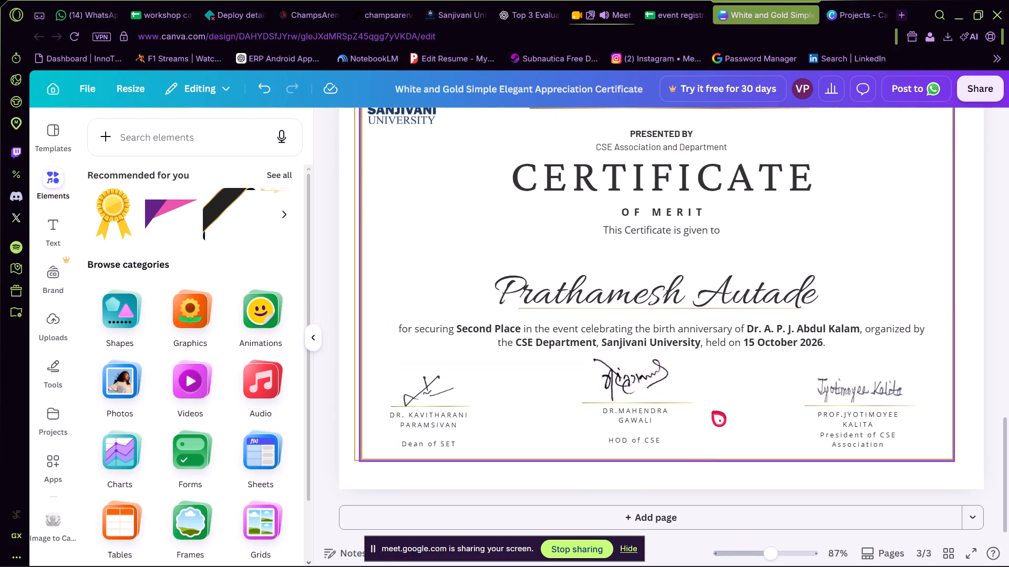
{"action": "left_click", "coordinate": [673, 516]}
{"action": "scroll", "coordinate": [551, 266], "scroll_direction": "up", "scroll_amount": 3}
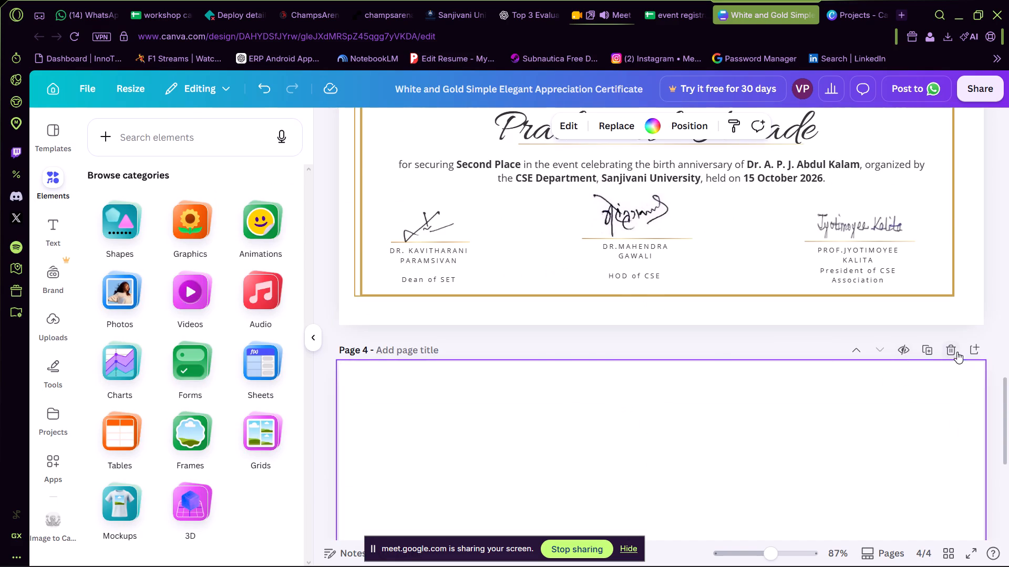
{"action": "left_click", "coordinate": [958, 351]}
Duplicate page 3, the Second Place certificate, as page 4.
{"action": "scroll", "coordinate": [939, 349], "scroll_direction": "up", "scroll_amount": 1}
{"action": "left_click", "coordinate": [926, 193]}
{"action": "scroll", "coordinate": [742, 342], "scroll_direction": "down", "scroll_amount": 2}
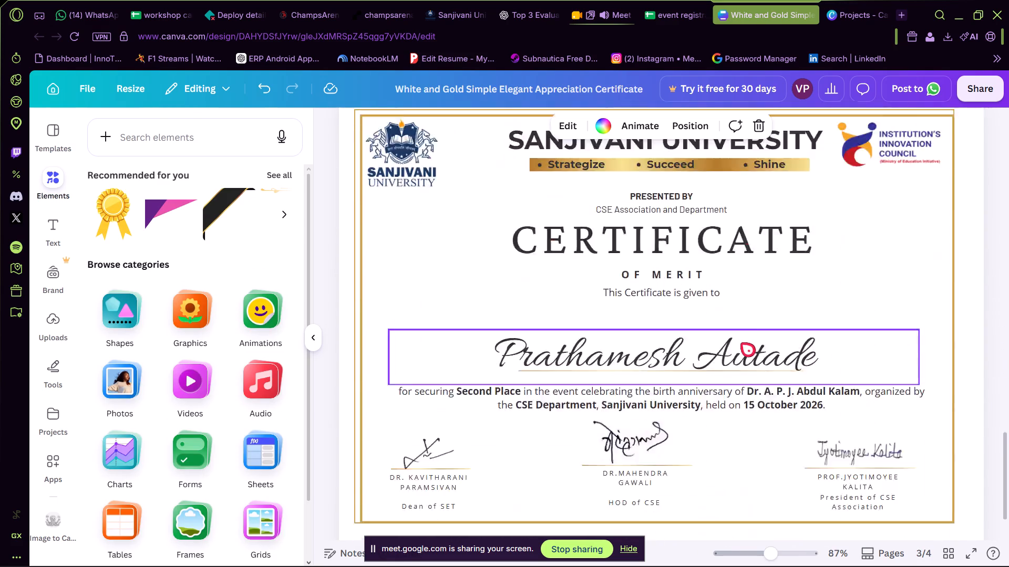
{"action": "scroll", "coordinate": [671, 280], "scroll_direction": "up", "scroll_amount": 1}
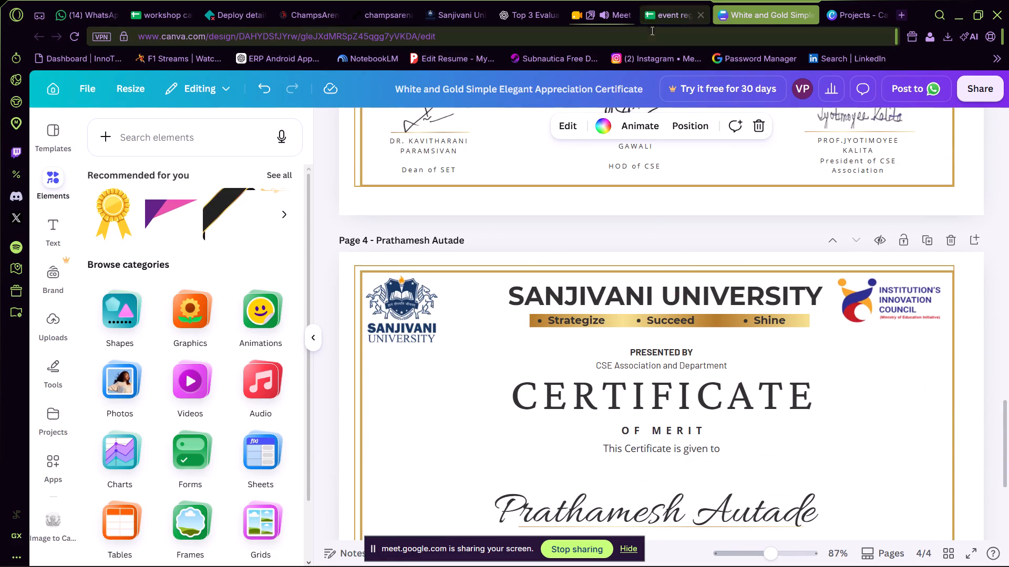
Check the CodeBreakers members in the Notepad team list and look for the second member in the event registration attendance sheet.
{"action": "left_click", "coordinate": [703, 552]}
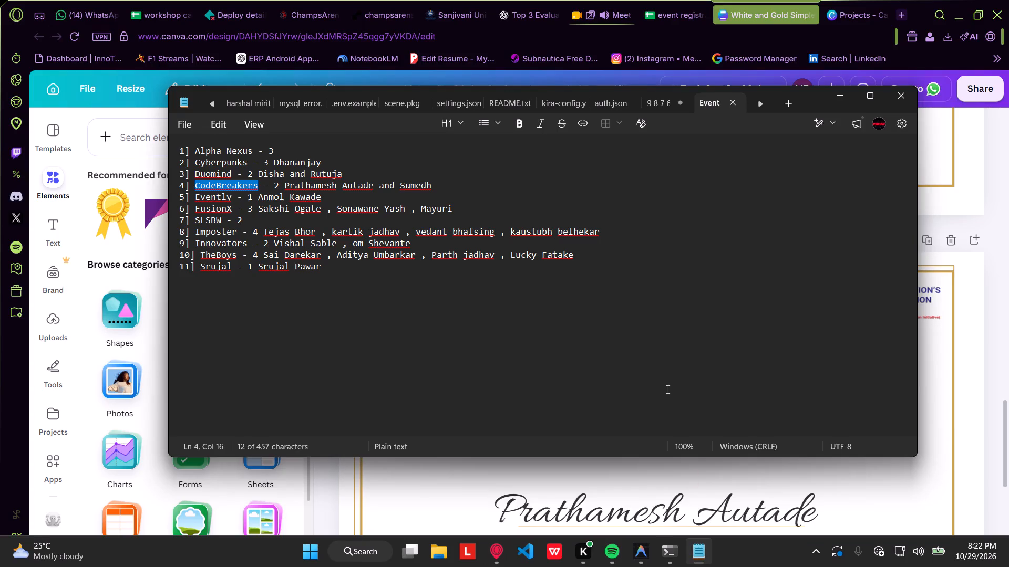
{"action": "left_click", "coordinate": [671, 0]}
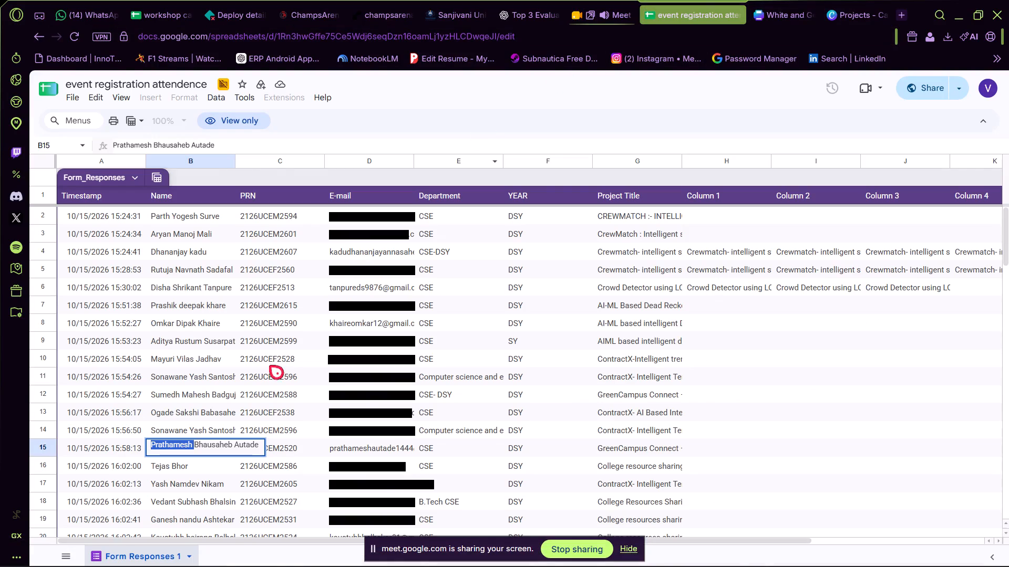
{"action": "scroll", "coordinate": [210, 467], "scroll_direction": "down", "scroll_amount": 1}
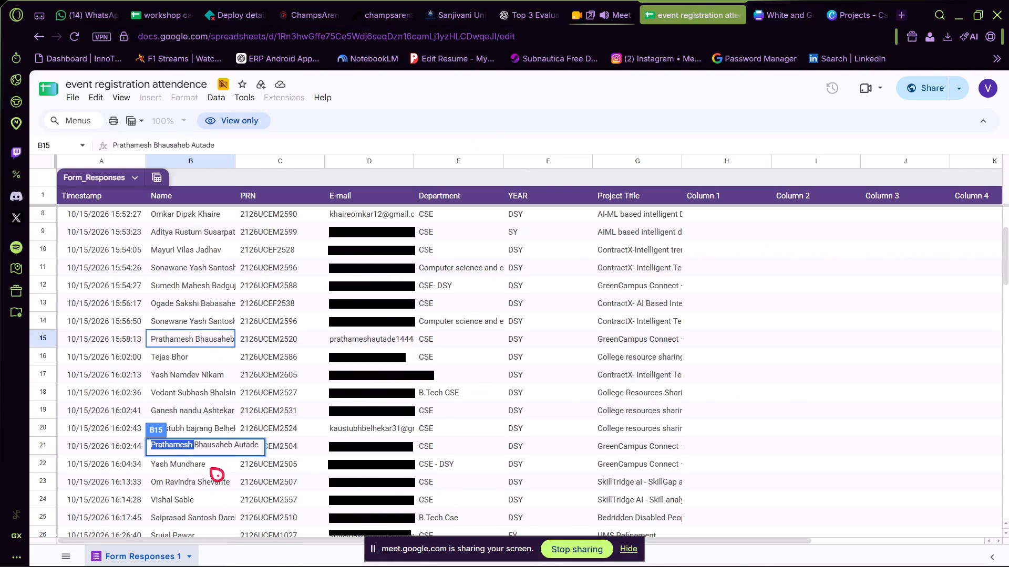
{"action": "left_click", "coordinate": [833, 438]}
{"action": "scroll", "coordinate": [744, 437], "scroll_direction": "down", "scroll_amount": 1}
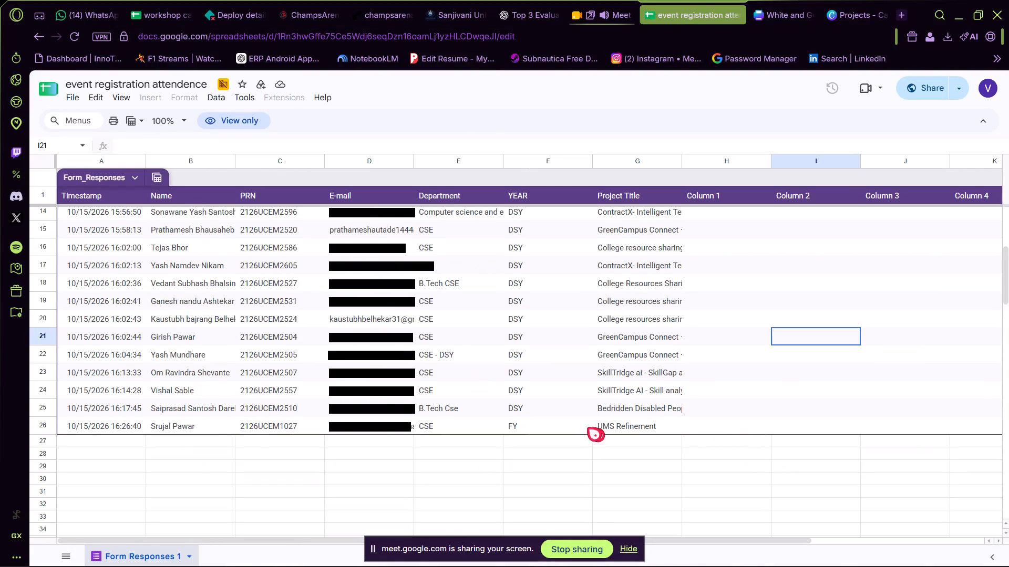
{"action": "scroll", "coordinate": [187, 429], "scroll_direction": "up", "scroll_amount": 1}
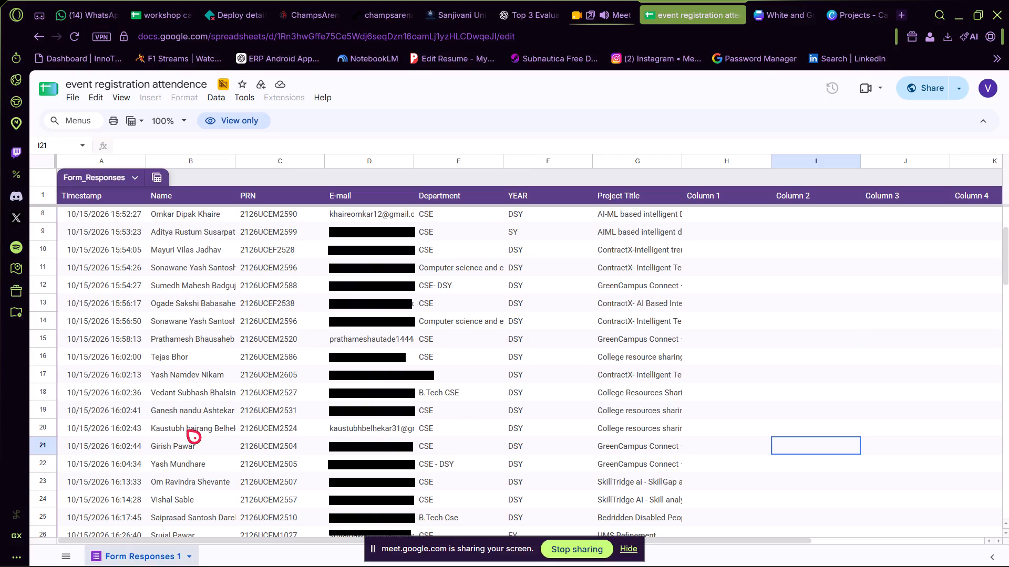
{"action": "scroll", "coordinate": [189, 394], "scroll_direction": "up", "scroll_amount": 2}
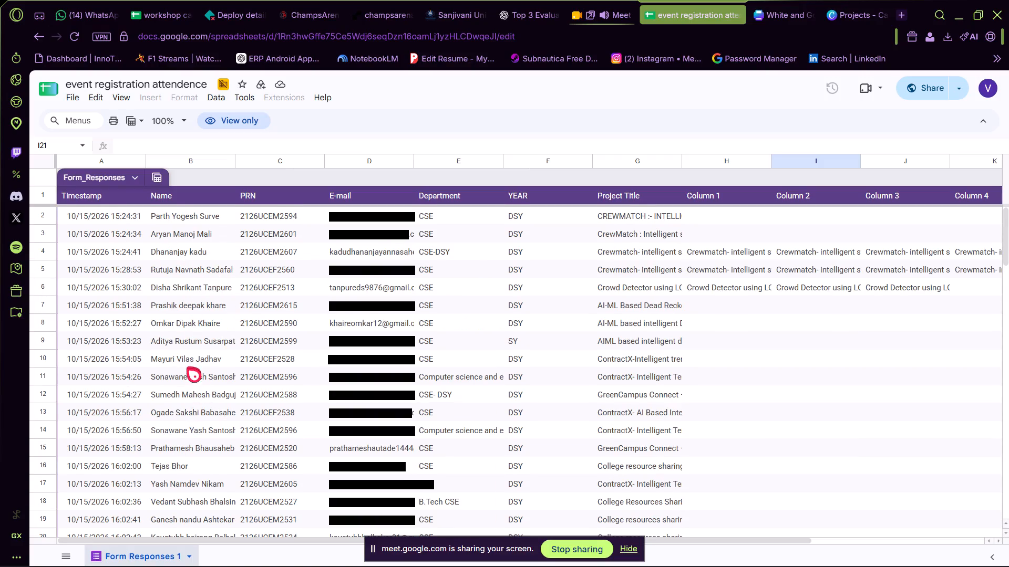
Copy the second CodeBreakers member's first name and surname separately from the Name cell in row 12.
{"action": "double_click", "coordinate": [181, 396]}
{"action": "double_click", "coordinate": [155, 394]}
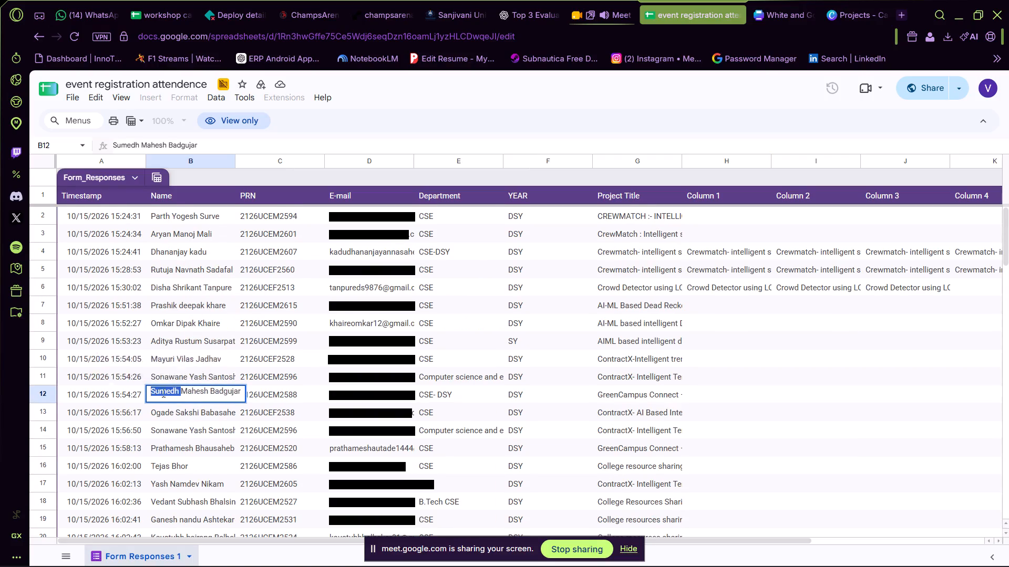
{"action": "key", "text": "ctrl+c"}
{"action": "left_click", "coordinate": [231, 391]}
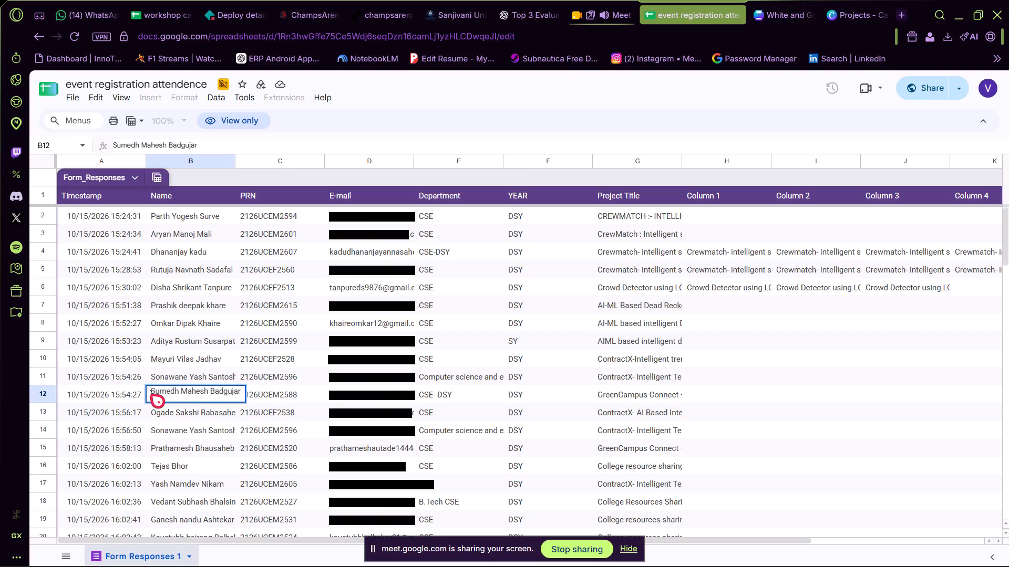
{"action": "left_click", "coordinate": [222, 397]}
{"action": "double_click", "coordinate": [225, 389]}
{"action": "key", "text": "ctrl+c"}
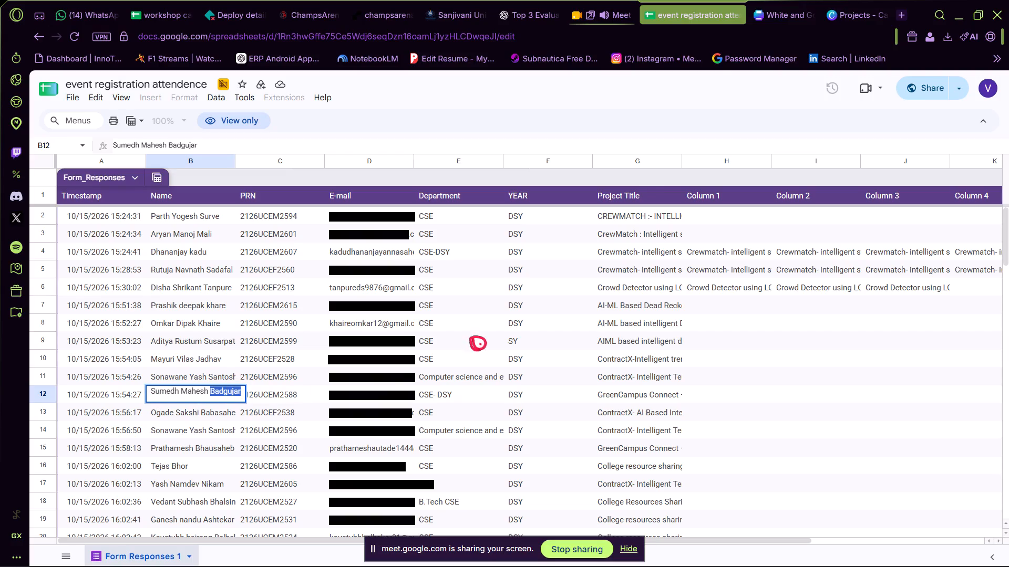
Return to the certificate design and replace page 4's recipient name with the copied first name and surname.
{"action": "left_click", "coordinate": [803, 0]}
{"action": "scroll", "coordinate": [641, 354], "scroll_direction": "down", "scroll_amount": 1}
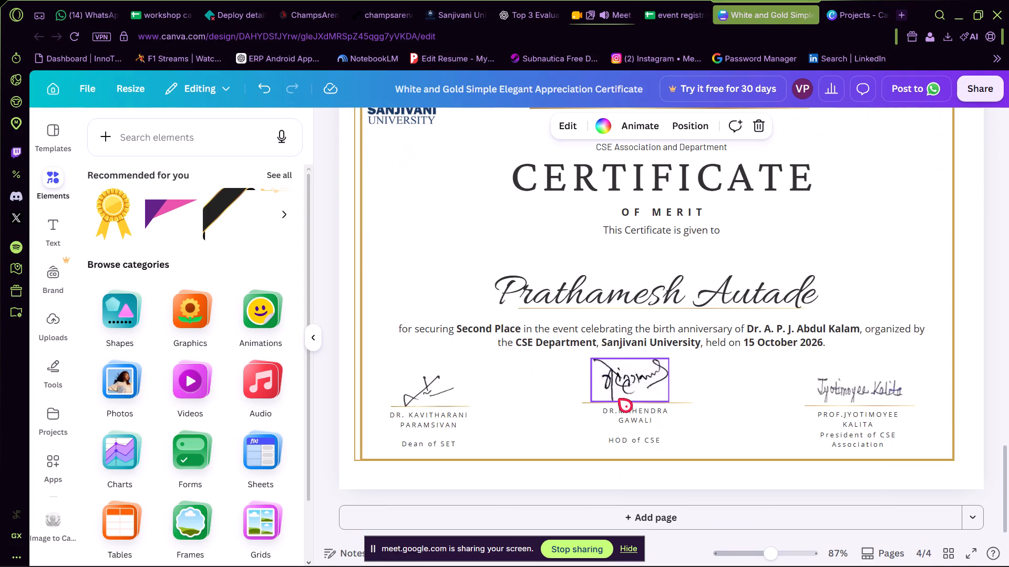
{"action": "scroll", "coordinate": [618, 399], "scroll_direction": "down", "scroll_amount": 2}
{"action": "double_click", "coordinate": [578, 279]}
{"action": "key", "text": "ctrl+v"}
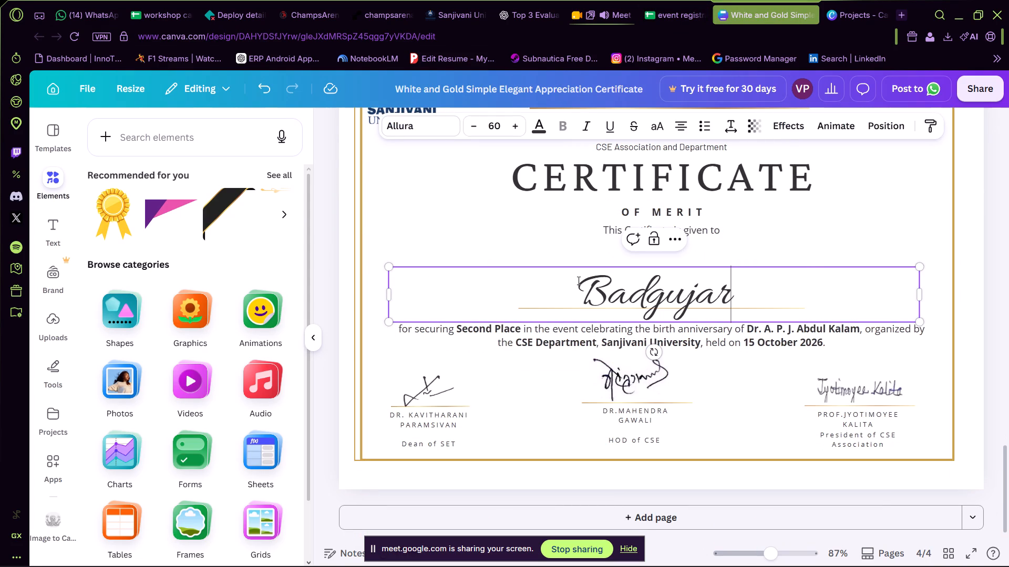
{"action": "left_click", "coordinate": [575, 291]}
{"action": "key", "text": "super+v"}
{"action": "left_click", "coordinate": [624, 316]}
{"action": "key", "text": "ctrl+v"}
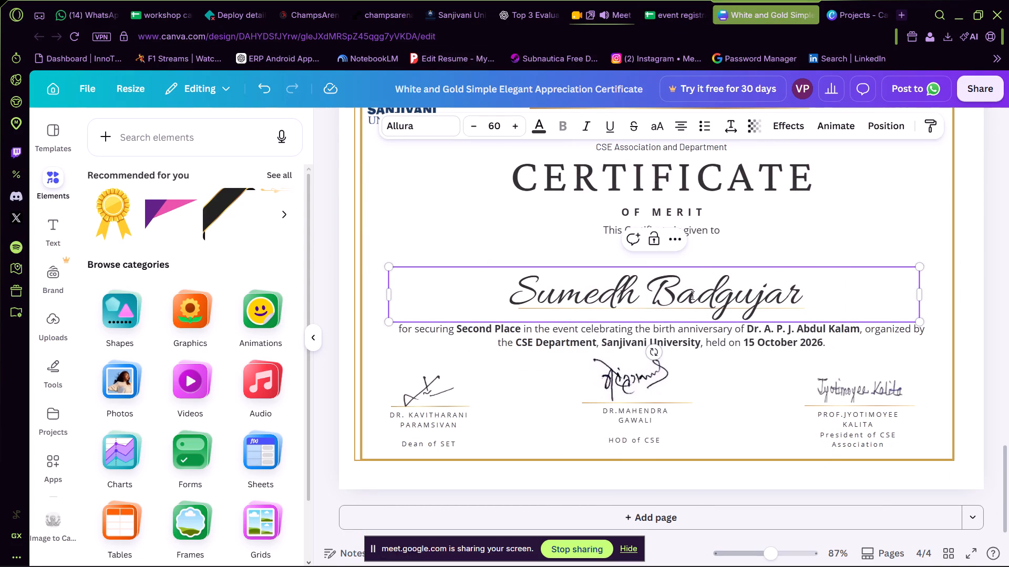
{"action": "left_click", "coordinate": [807, 241]}
In the event registration attendance sheet, select row 12 from Timestamp through Project Title to check that member's entry.
{"action": "left_click", "coordinate": [678, 0]}
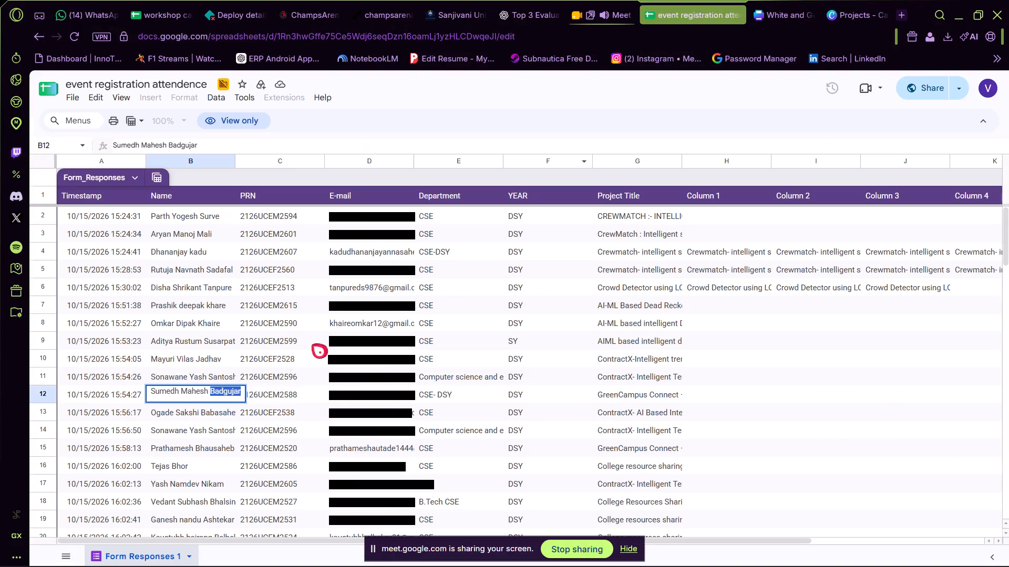
{"action": "left_click_drag", "start_coordinate": [129, 389], "coordinate": [491, 395]}
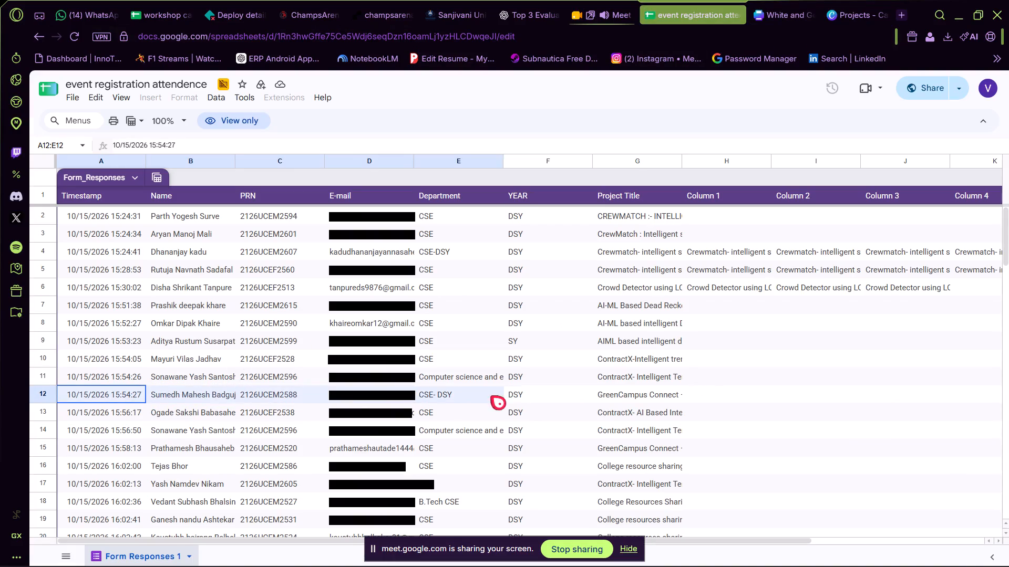
{"action": "left_click_drag", "start_coordinate": [491, 395], "coordinate": [624, 390]}
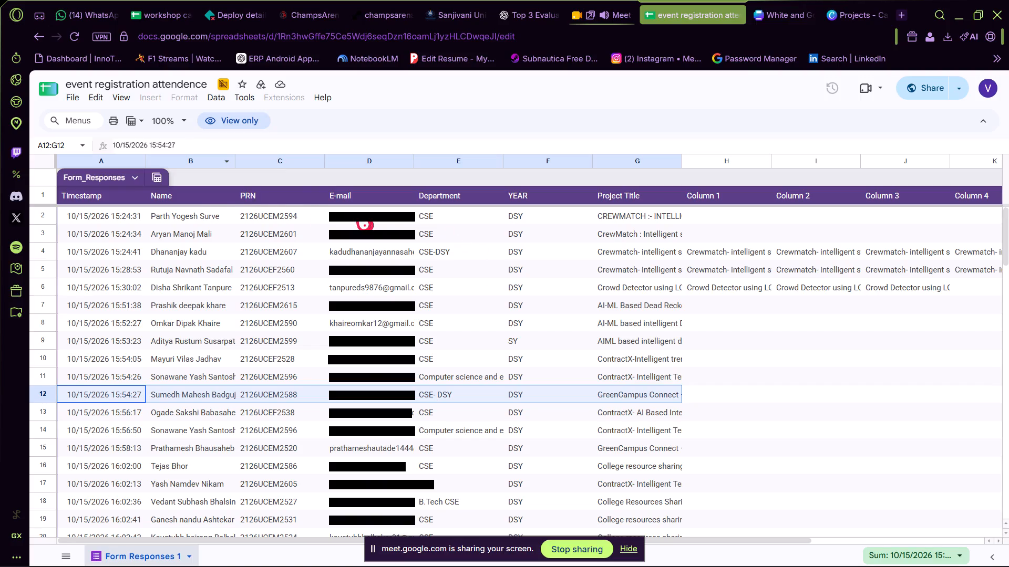
{"action": "left_click", "coordinate": [974, 88]}
{"action": "scroll", "coordinate": [102, 180], "scroll_direction": "up", "scroll_amount": 2}
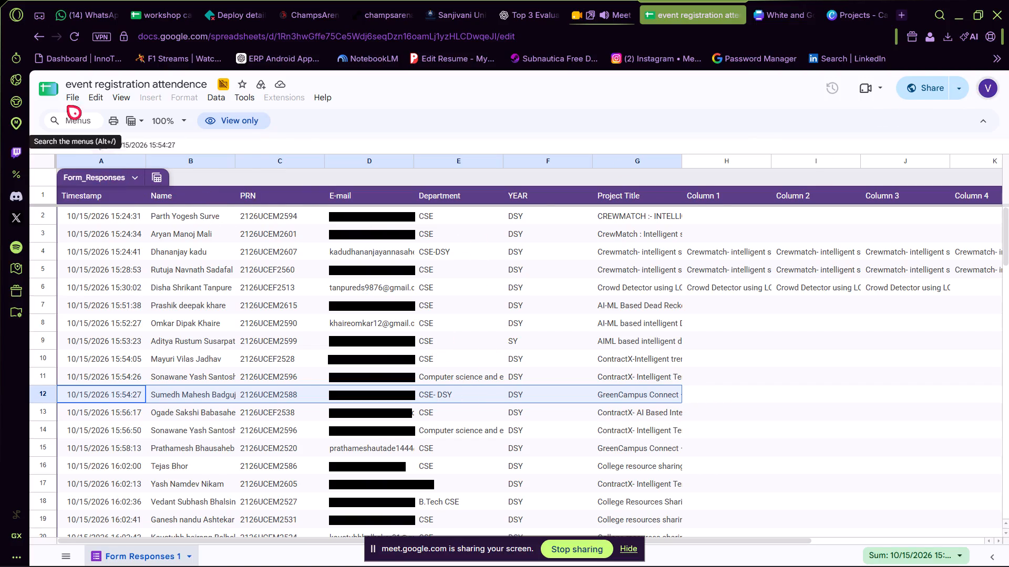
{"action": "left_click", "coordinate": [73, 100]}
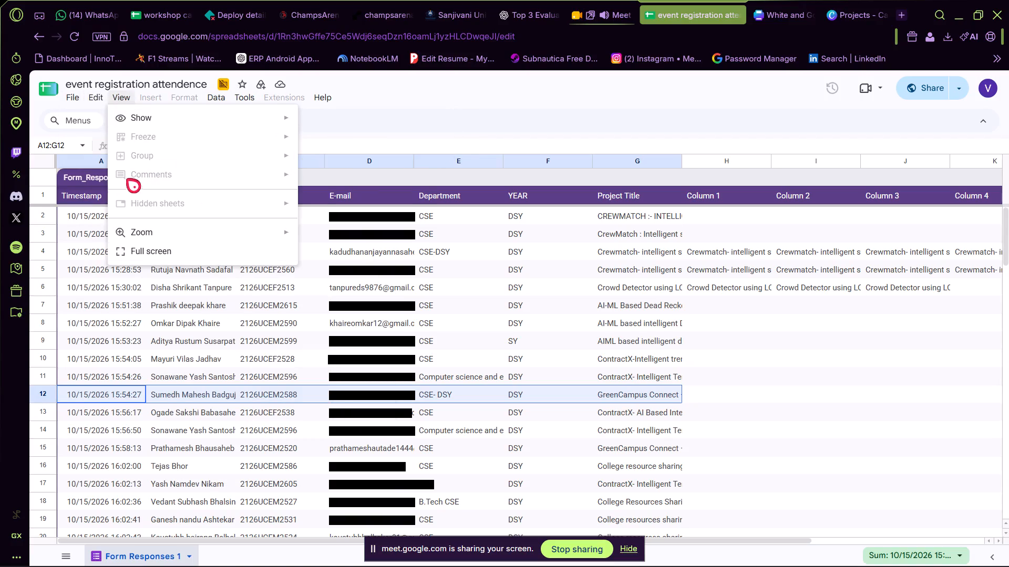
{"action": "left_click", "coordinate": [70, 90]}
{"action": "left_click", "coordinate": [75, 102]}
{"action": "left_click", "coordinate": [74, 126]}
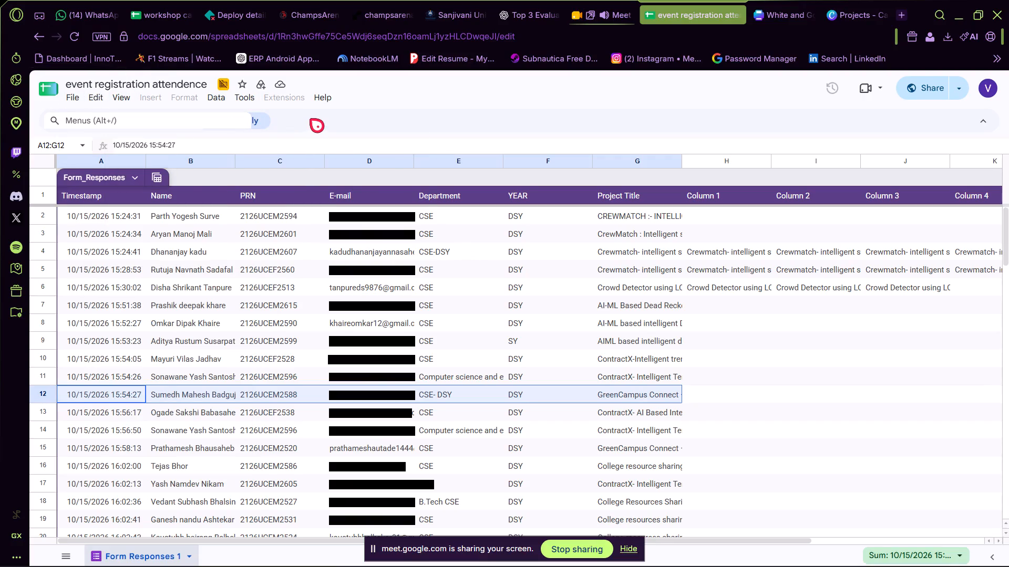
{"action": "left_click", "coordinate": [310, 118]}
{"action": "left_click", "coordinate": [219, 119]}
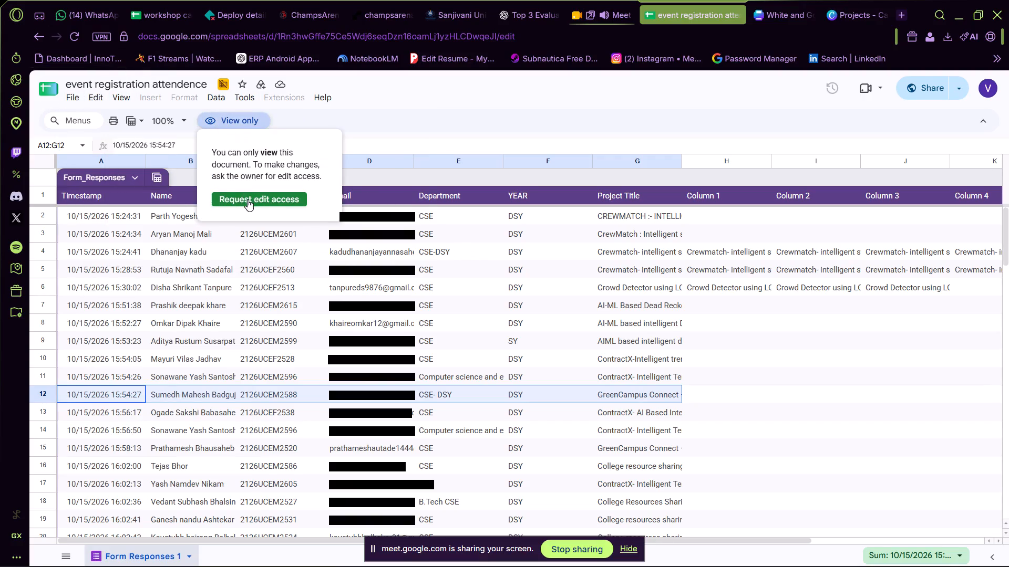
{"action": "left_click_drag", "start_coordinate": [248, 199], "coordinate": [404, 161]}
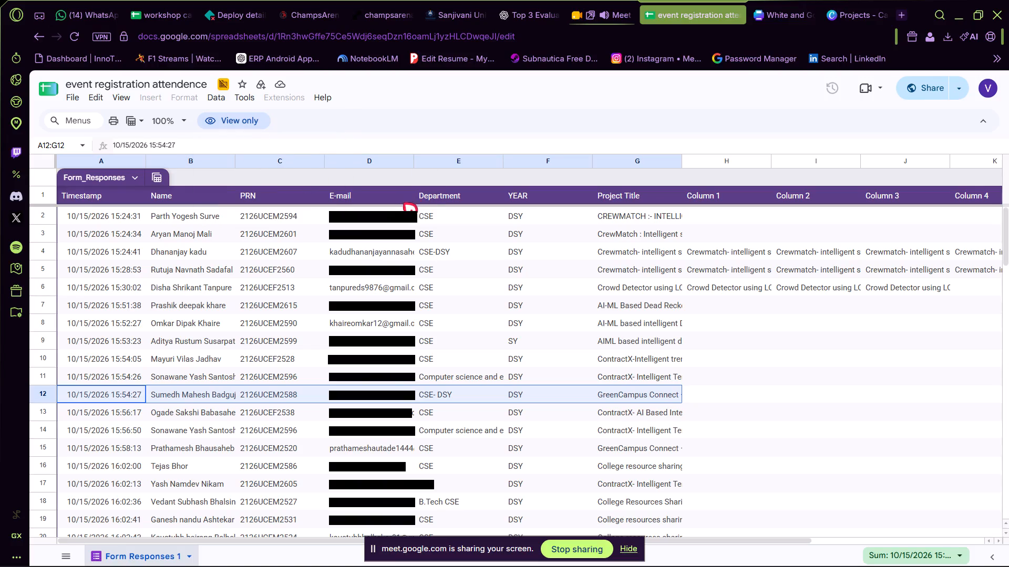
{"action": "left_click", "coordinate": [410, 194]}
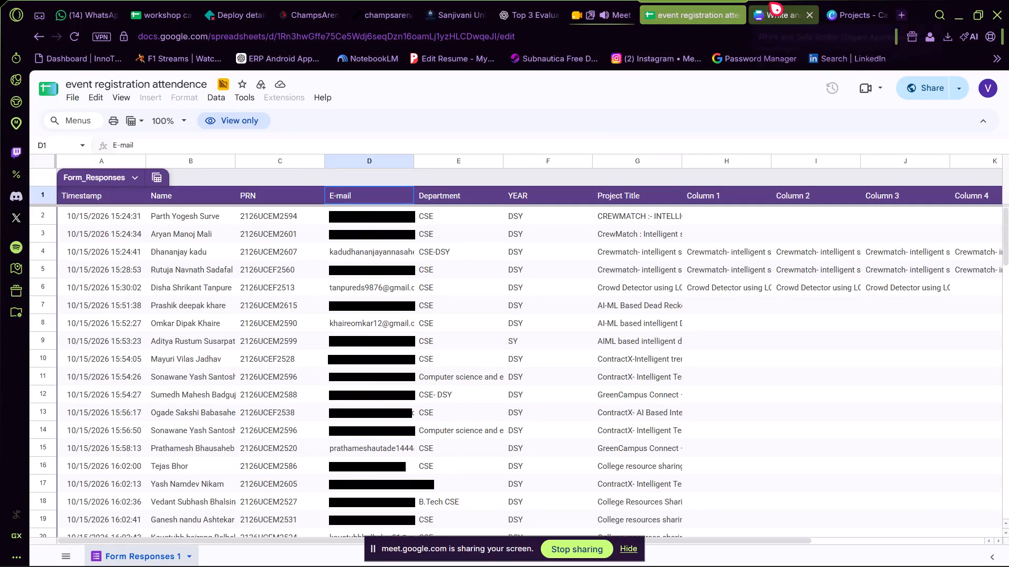
Return to the certificate design, copy the recipient name from page 4's certificate, and replace the page 4 title with it.
{"action": "left_click", "coordinate": [847, 0]}
{"action": "left_click", "coordinate": [752, 0]}
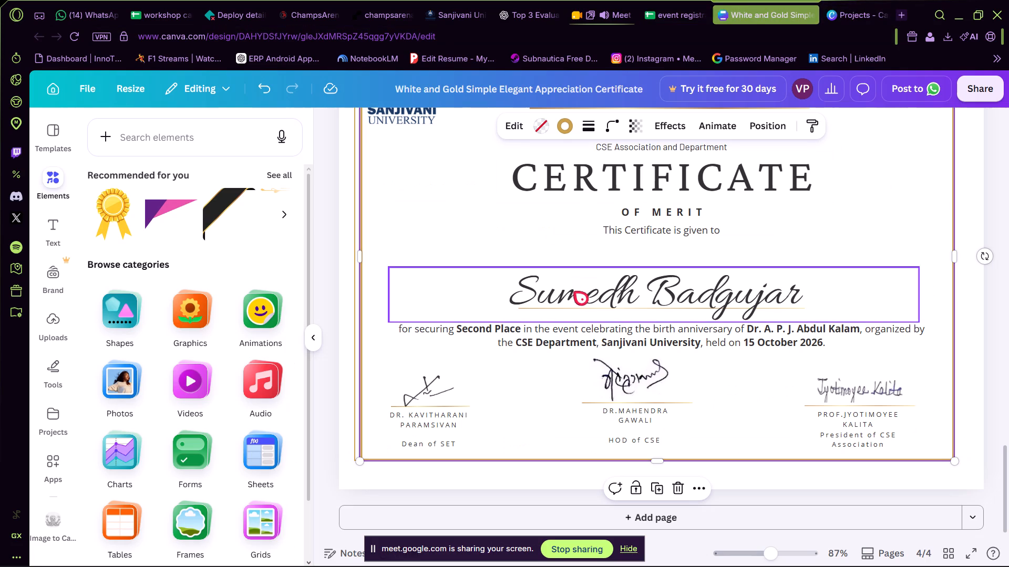
{"action": "double_click", "coordinate": [583, 287]}
{"action": "key", "text": "ctrl+a"}
{"action": "key", "text": "ctrl+c"}
{"action": "scroll", "coordinate": [489, 222], "scroll_direction": "up", "scroll_amount": 1}
{"action": "left_click", "coordinate": [490, 220]}
{"action": "scroll", "coordinate": [480, 272], "scroll_direction": "up", "scroll_amount": 1}
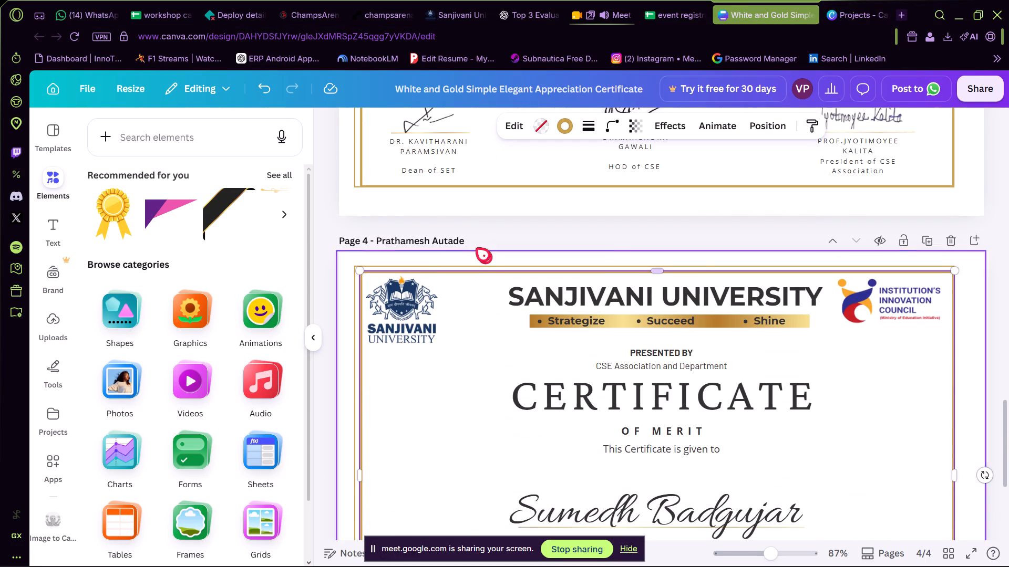
{"action": "left_click", "coordinate": [440, 229]}
{"action": "double_click", "coordinate": [439, 238]}
{"action": "key", "text": "ctrl+a"}
{"action": "key", "text": "ctrl+v"}
{"action": "left_click", "coordinate": [550, 229]}
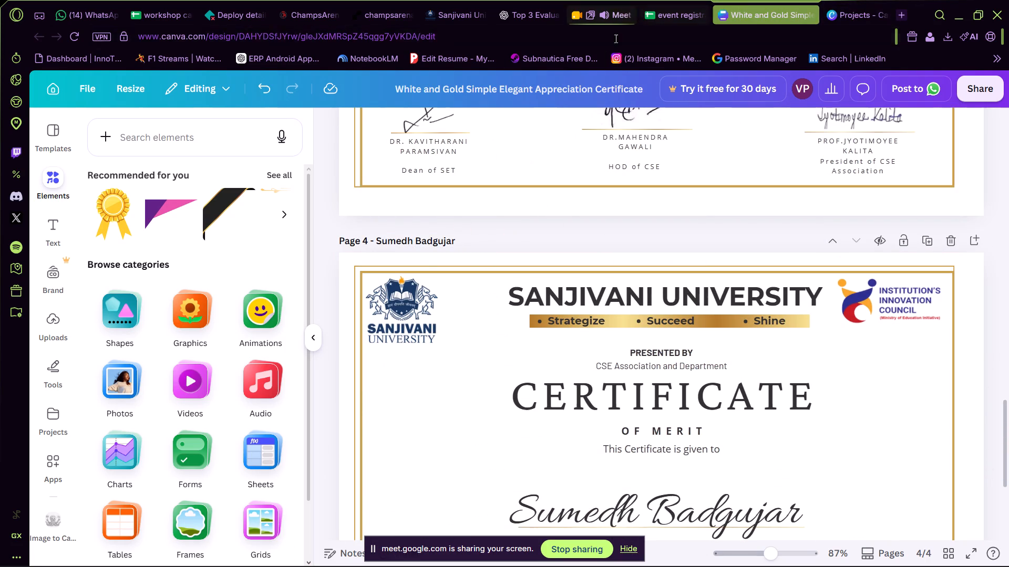
{"action": "scroll", "coordinate": [624, 276], "scroll_direction": "down", "scroll_amount": 1}
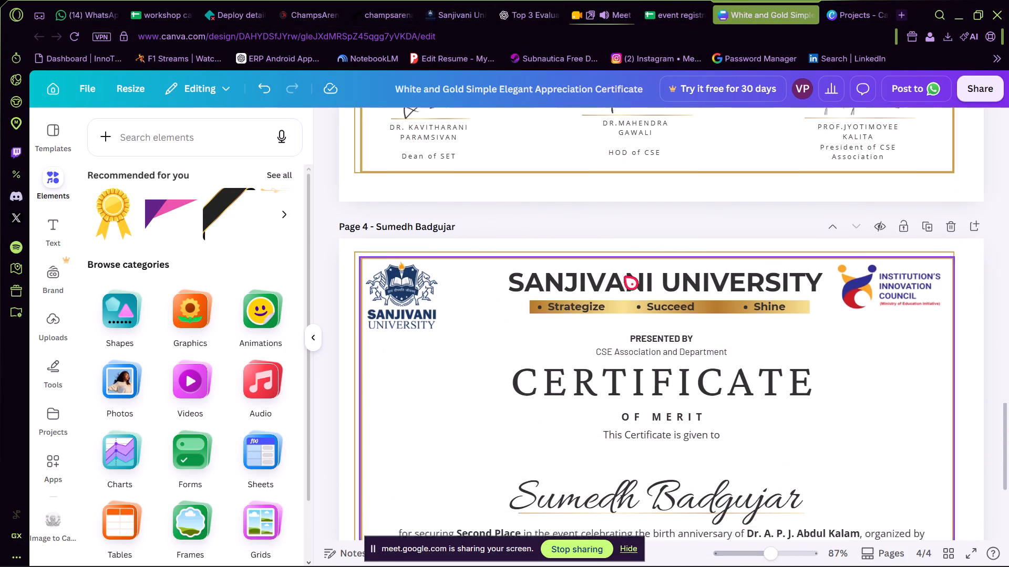
{"action": "scroll", "coordinate": [597, 313], "scroll_direction": "down", "scroll_amount": 2}
{"action": "scroll", "coordinate": [575, 334], "scroll_direction": "up", "scroll_amount": 1}
{"action": "scroll", "coordinate": [575, 334], "scroll_direction": "down", "scroll_amount": 2}
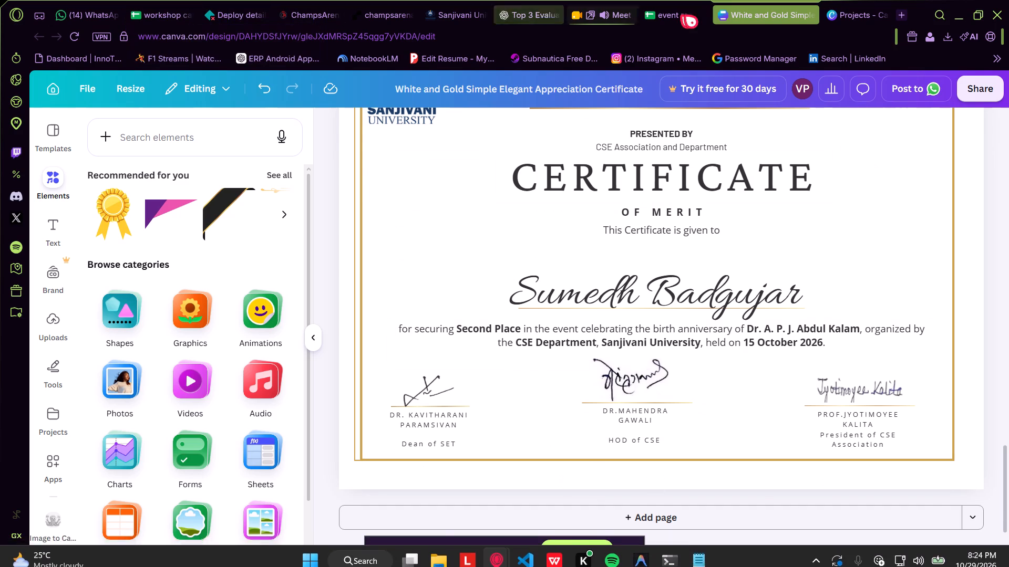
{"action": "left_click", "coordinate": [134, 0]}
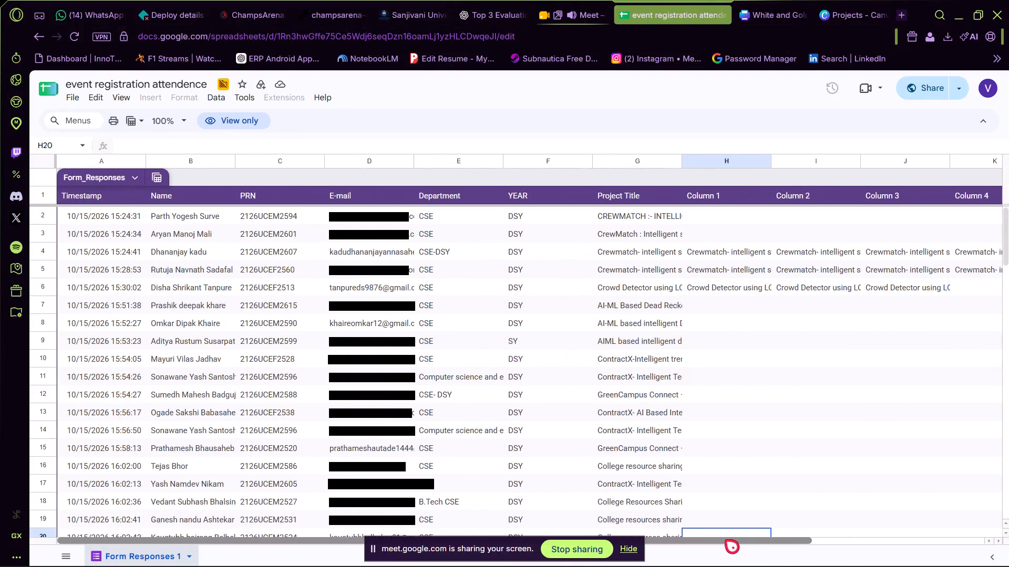
{"action": "left_click_drag", "start_coordinate": [725, 539], "coordinate": [719, 539]}
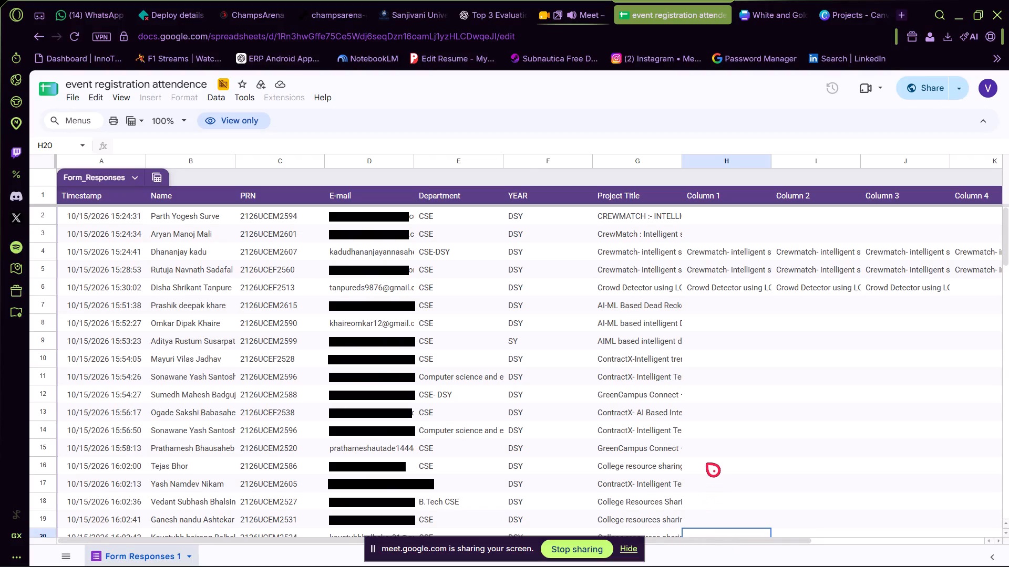
{"action": "scroll", "coordinate": [706, 463], "scroll_direction": "down", "scroll_amount": 1}
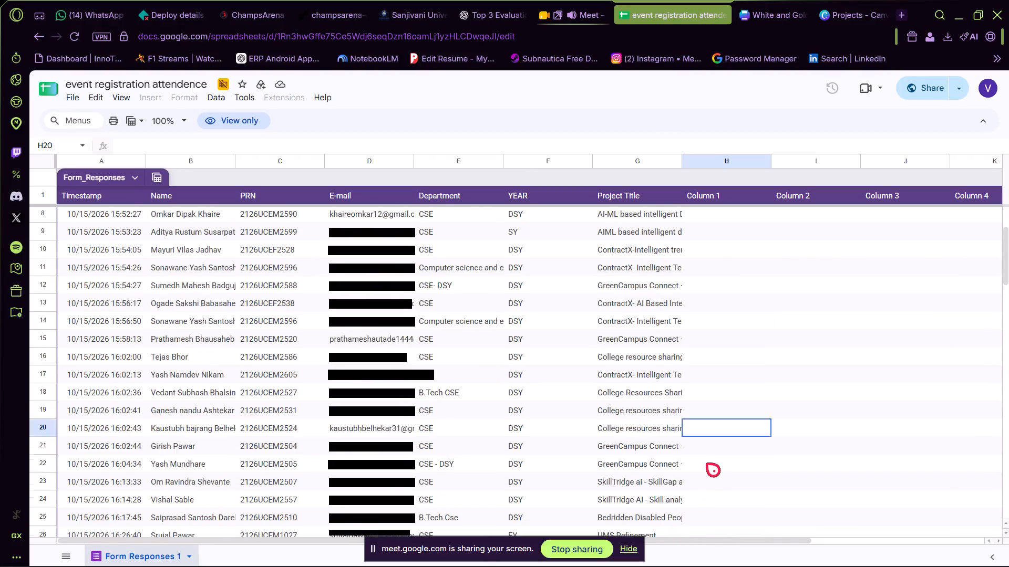
Cross-check the attendance sheet entries, the Event team list and the page 4 certificate against the team rankings in the Top 3 Evaluation chat.
{"action": "scroll", "coordinate": [706, 463], "scroll_direction": "down", "scroll_amount": 2}
{"action": "scroll", "coordinate": [706, 463], "scroll_direction": "up", "scroll_amount": 2}
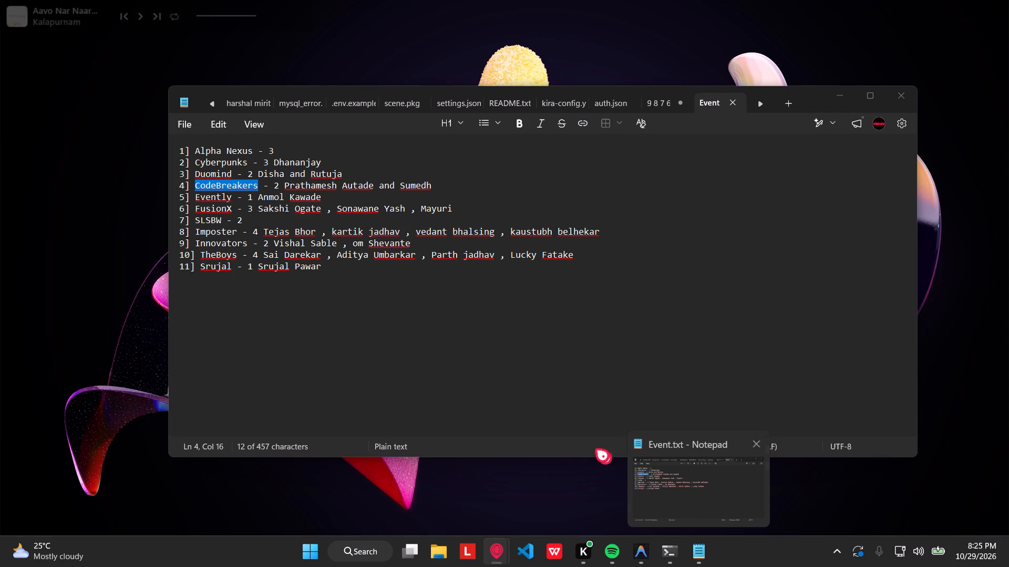
{"action": "left_click", "coordinate": [828, 0]}
{"action": "left_click", "coordinate": [738, 0]}
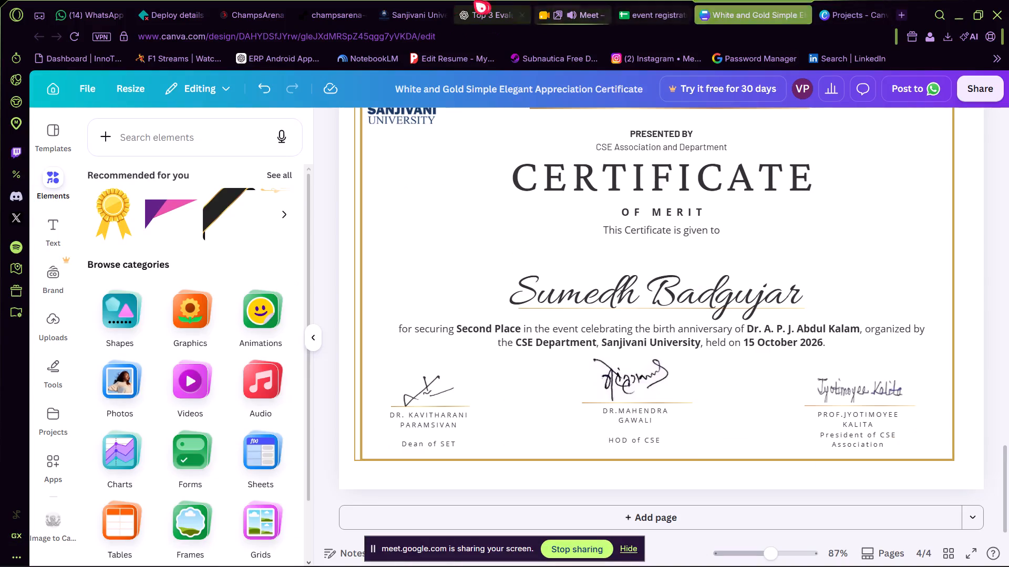
{"action": "left_click", "coordinate": [446, 0]}
{"action": "left_click", "coordinate": [519, 0]}
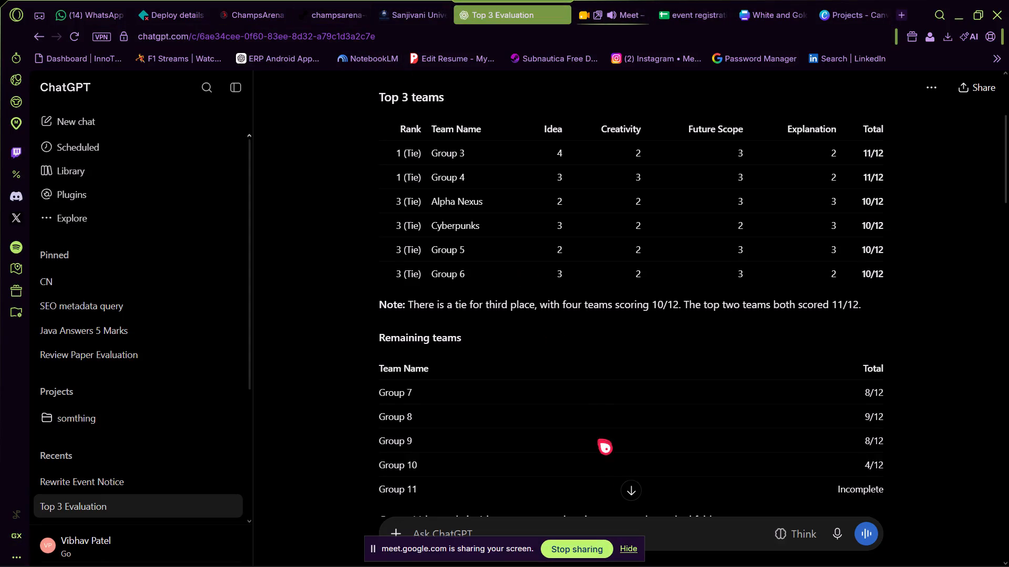
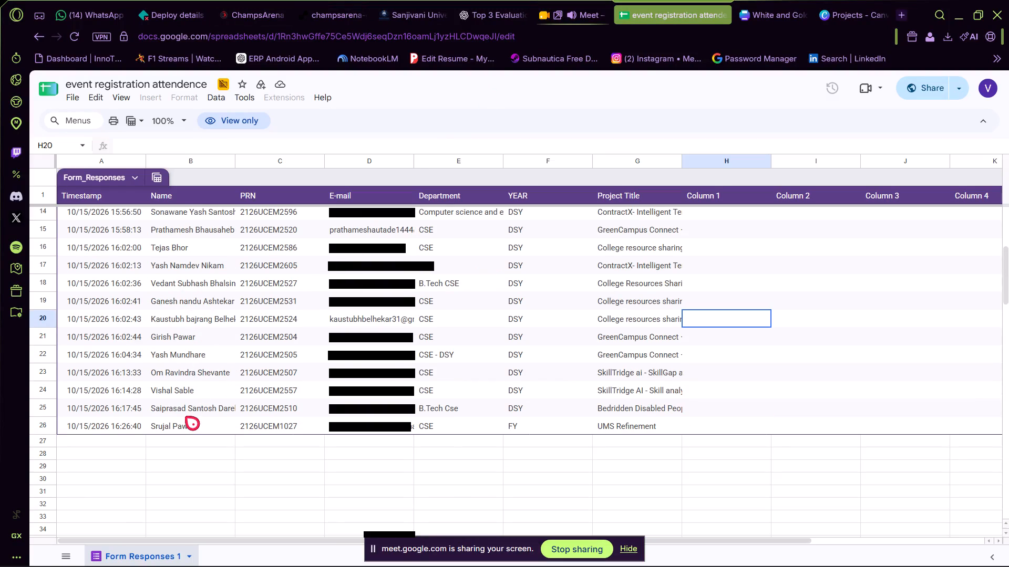
Look back over the names and project titles in the earlier rows of the event registration attendance sheet.
{"action": "scroll", "coordinate": [187, 400], "scroll_direction": "up", "scroll_amount": 1}
{"action": "scroll", "coordinate": [206, 243], "scroll_direction": "up", "scroll_amount": 2}
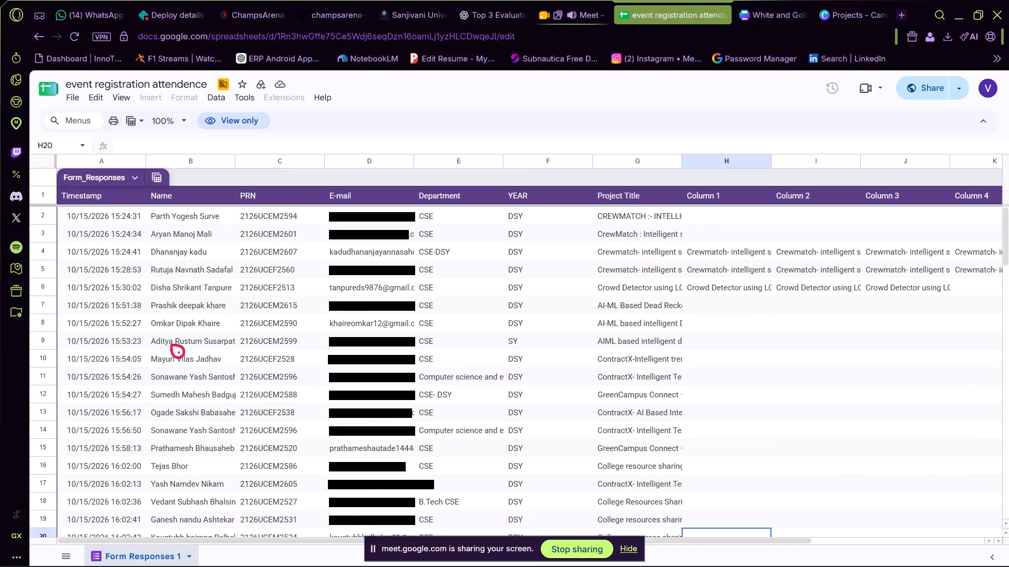
Look through the member names in the event registration attendance sheet, from the first entry to the last.
{"action": "scroll", "coordinate": [169, 329], "scroll_direction": "down", "scroll_amount": 1}
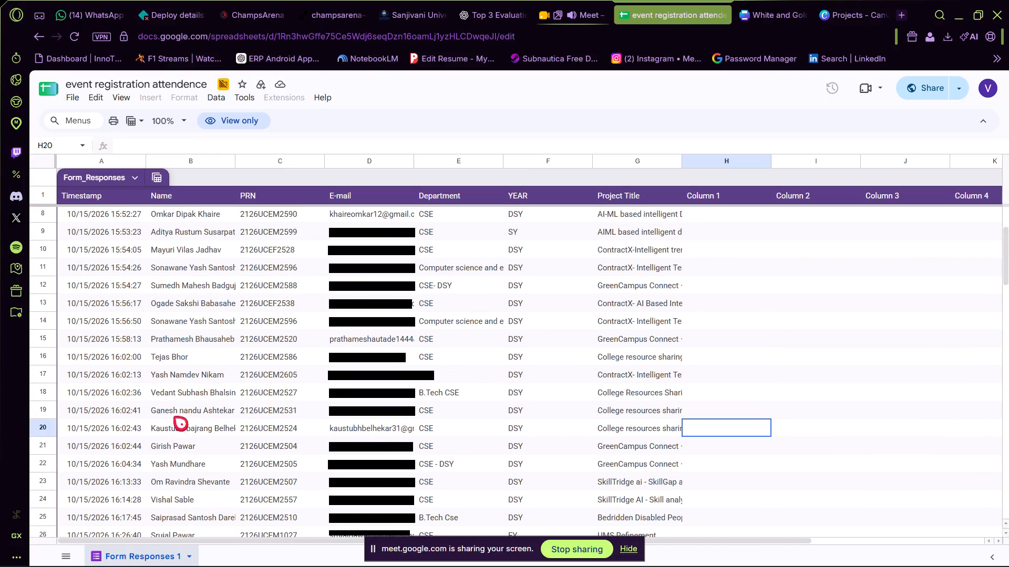
{"action": "scroll", "coordinate": [174, 437], "scroll_direction": "down", "scroll_amount": 1}
{"action": "scroll", "coordinate": [164, 411], "scroll_direction": "up", "scroll_amount": 4}
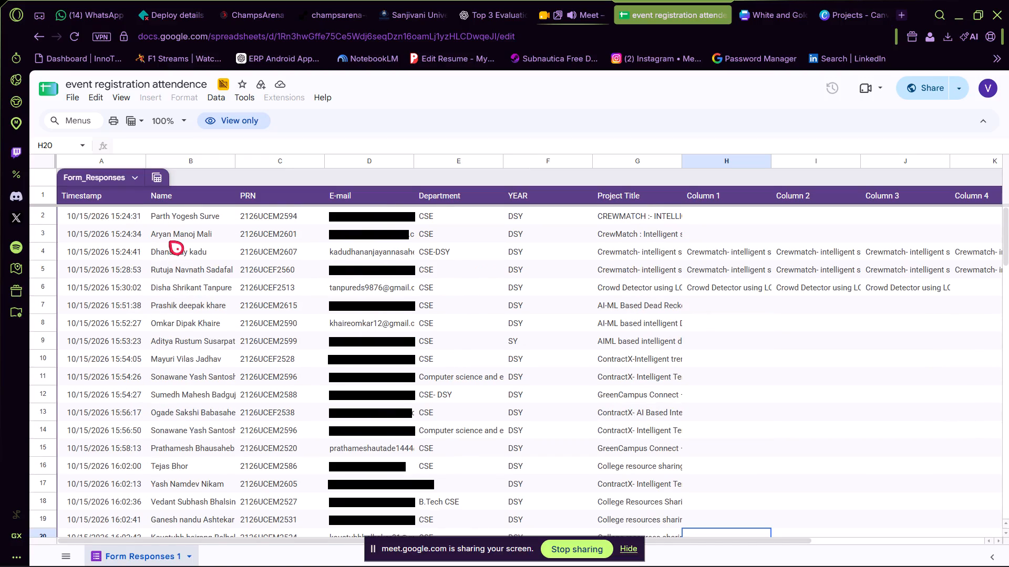
{"action": "left_click", "coordinate": [210, 227]}
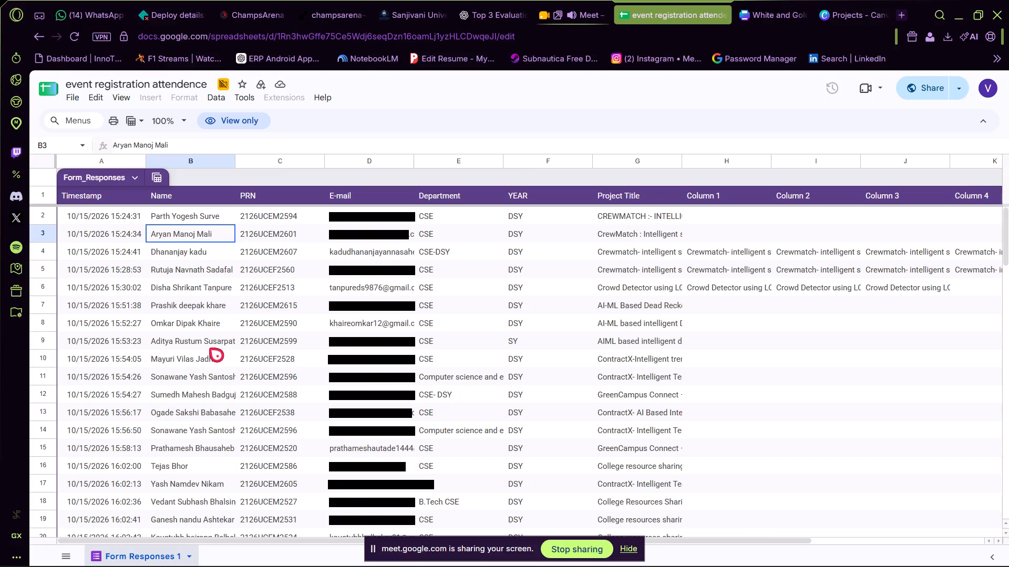
{"action": "scroll", "coordinate": [209, 347], "scroll_direction": "down", "scroll_amount": 1}
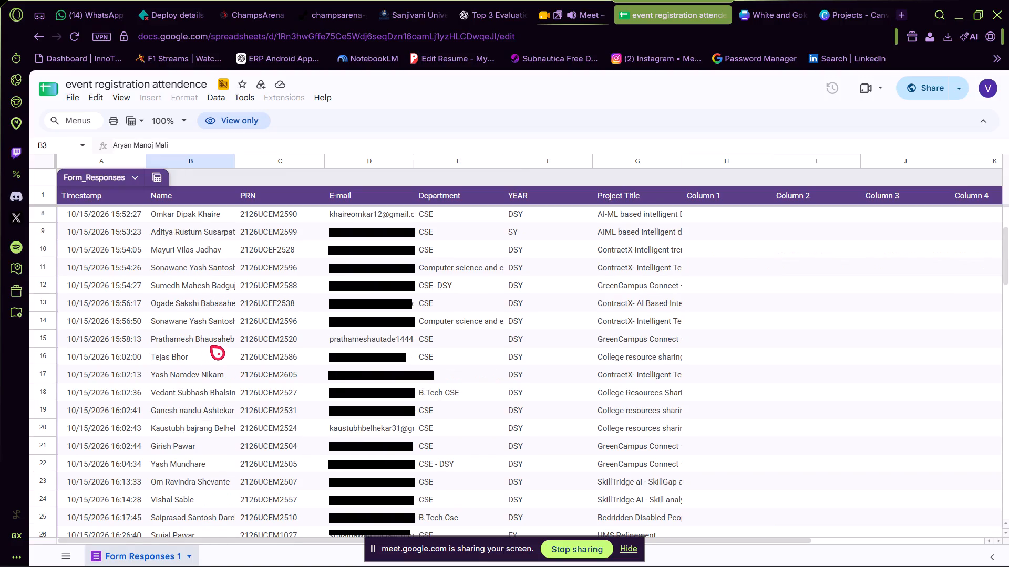
{"action": "scroll", "coordinate": [180, 349], "scroll_direction": "down", "scroll_amount": 1}
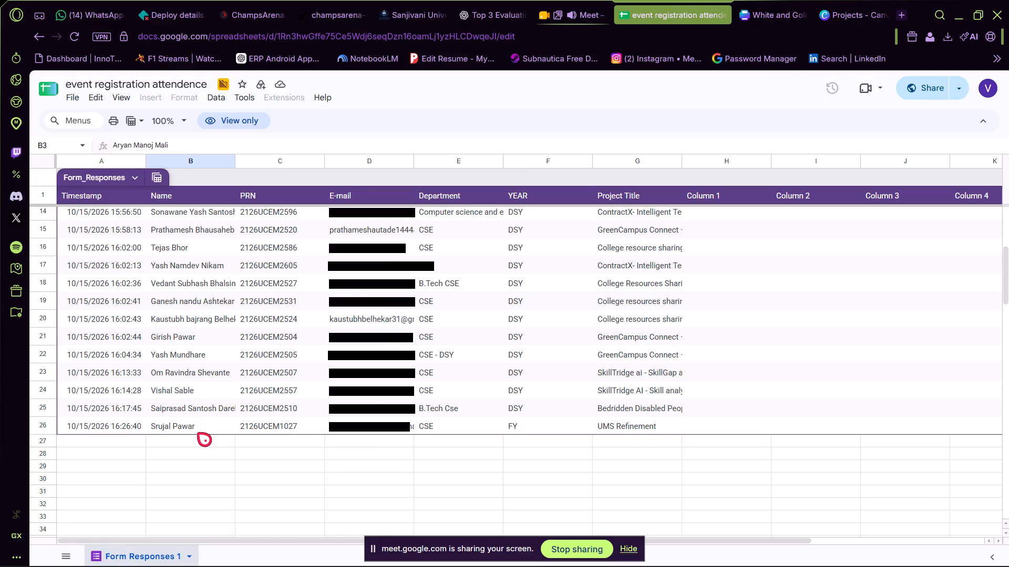
{"action": "scroll", "coordinate": [196, 432], "scroll_direction": "up", "scroll_amount": 3}
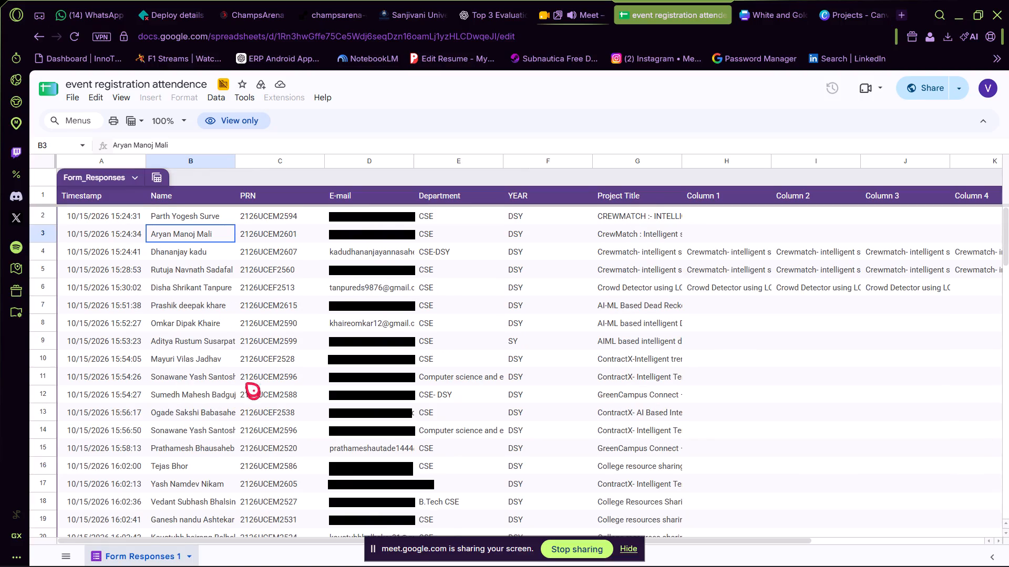
Copy the Evently team member's name from the Event Notepad file and replace the recipient name on the page 4 certificate with it.
{"action": "left_click", "coordinate": [704, 552]}
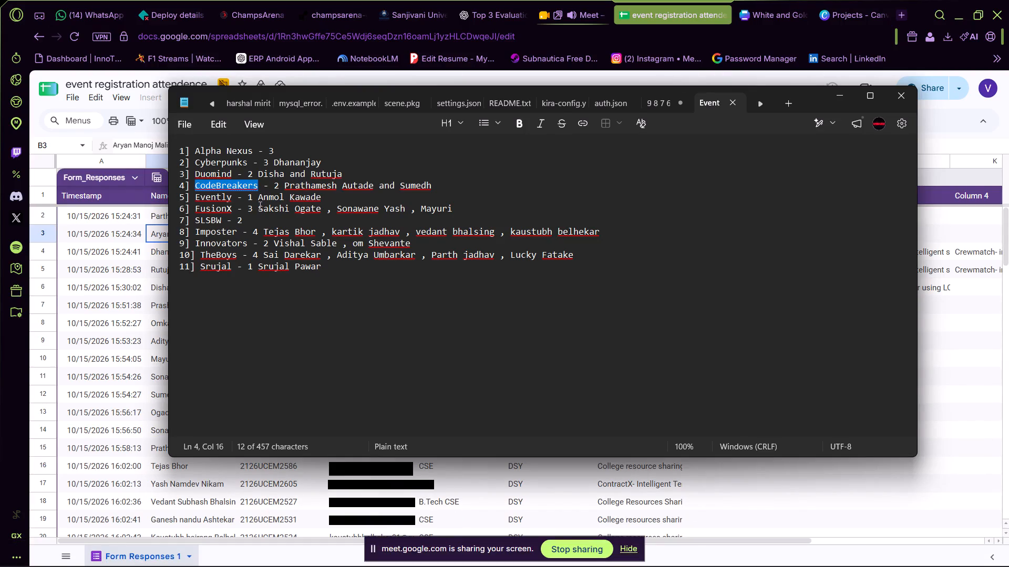
{"action": "left_click_drag", "start_coordinate": [262, 200], "coordinate": [321, 194]}
{"action": "left_click", "coordinate": [325, 194]}
{"action": "left_click_drag", "start_coordinate": [325, 194], "coordinate": [261, 195]}
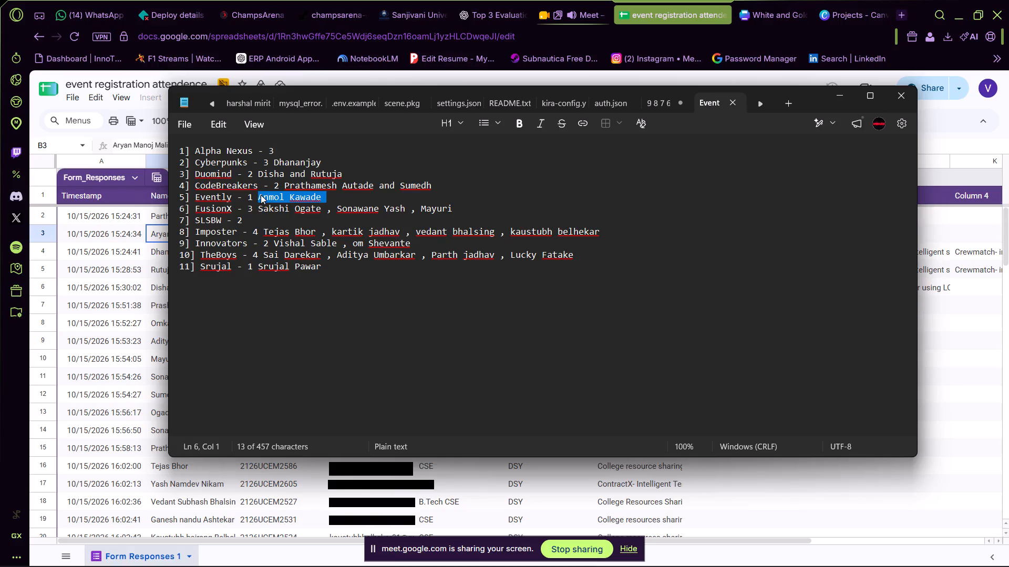
{"action": "left_click_drag", "start_coordinate": [261, 195], "coordinate": [264, 195]}
{"action": "key", "text": "ctrl+c"}
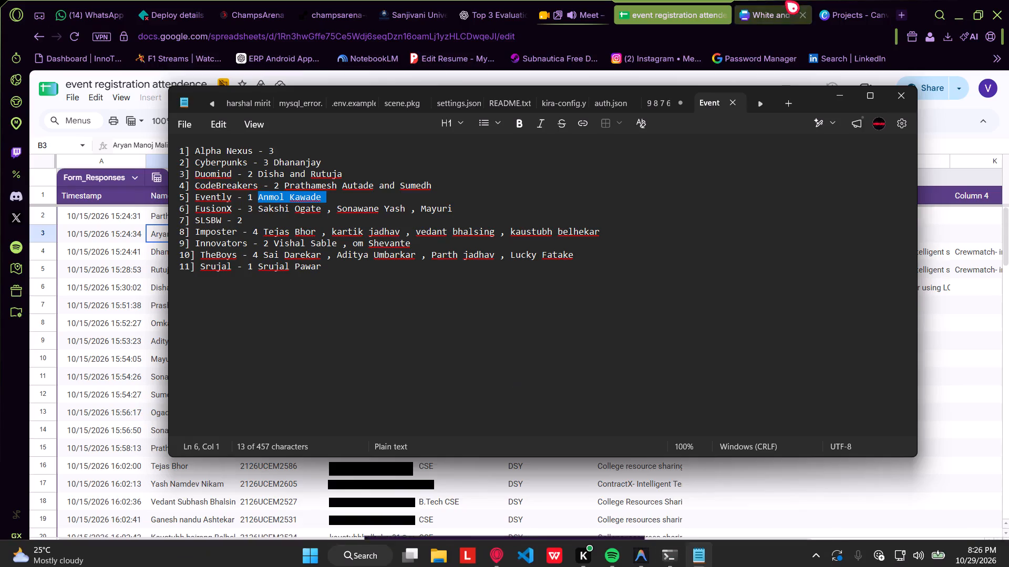
{"action": "left_click", "coordinate": [836, 0]}
{"action": "left_click", "coordinate": [776, 0]}
{"action": "left_click", "coordinate": [745, 0]}
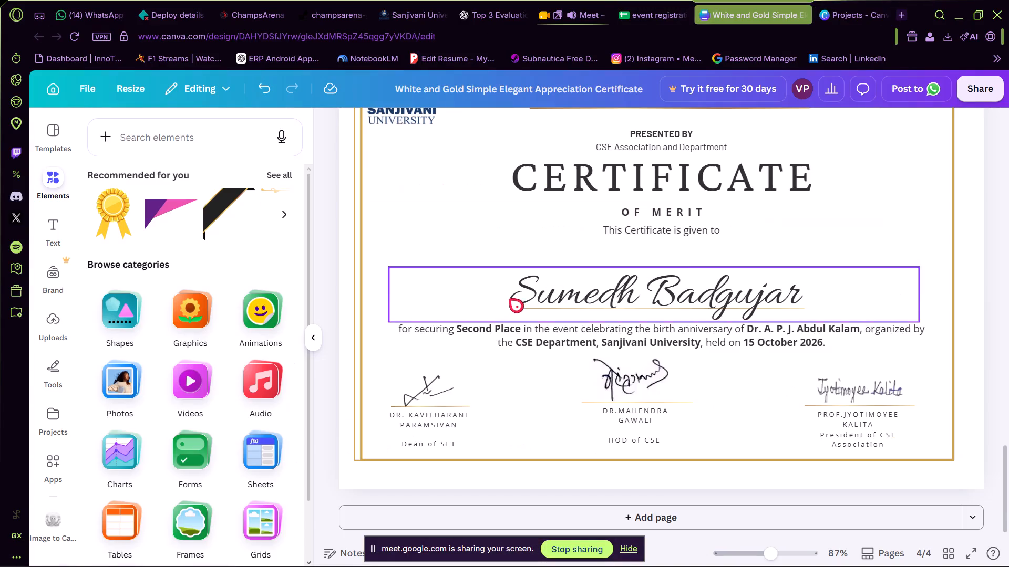
{"action": "scroll", "coordinate": [508, 302], "scroll_direction": "up", "scroll_amount": 1}
{"action": "double_click", "coordinate": [542, 401]}
{"action": "key", "text": "ctrl+a"}
{"action": "key", "text": "ctrl+v"}
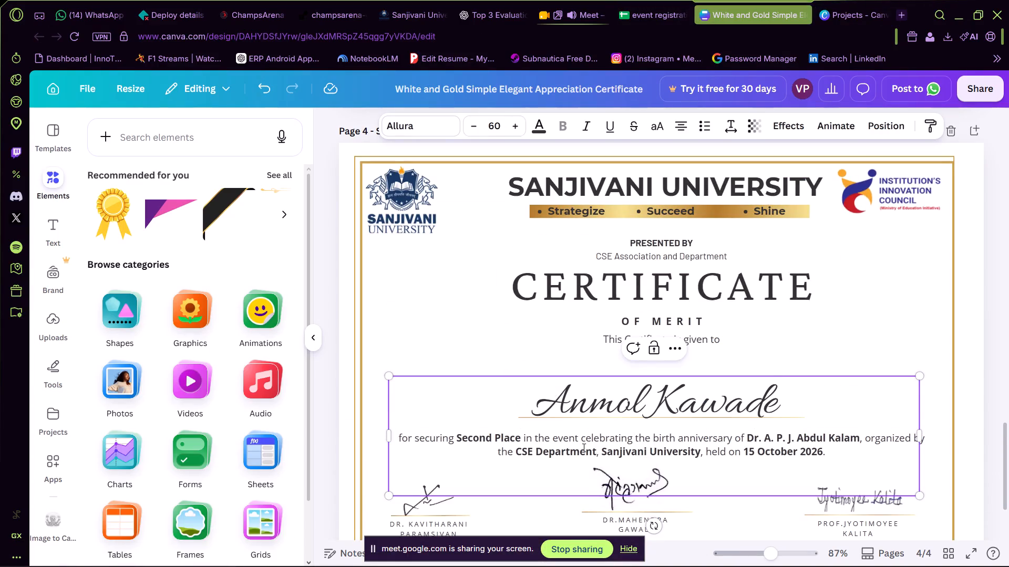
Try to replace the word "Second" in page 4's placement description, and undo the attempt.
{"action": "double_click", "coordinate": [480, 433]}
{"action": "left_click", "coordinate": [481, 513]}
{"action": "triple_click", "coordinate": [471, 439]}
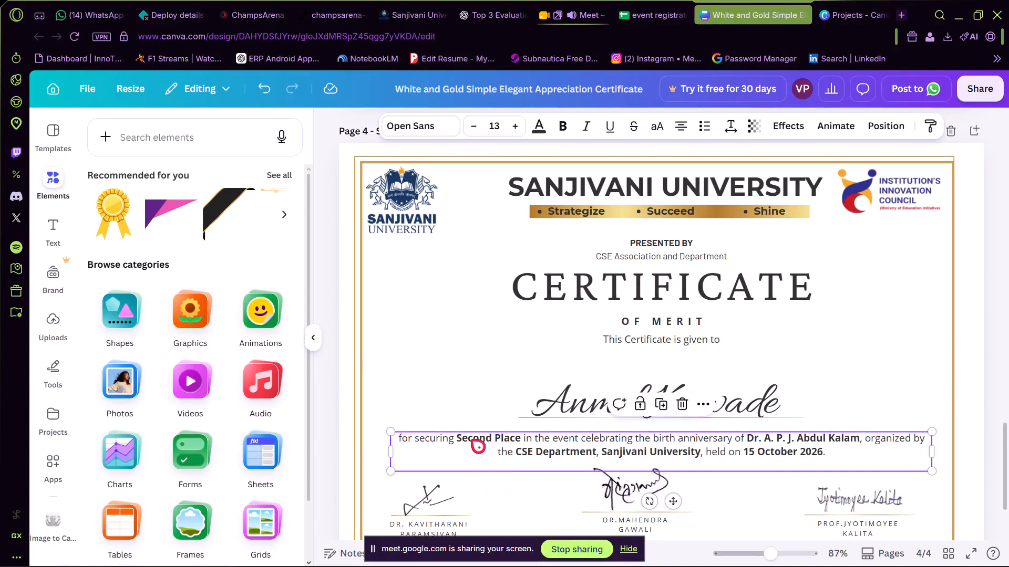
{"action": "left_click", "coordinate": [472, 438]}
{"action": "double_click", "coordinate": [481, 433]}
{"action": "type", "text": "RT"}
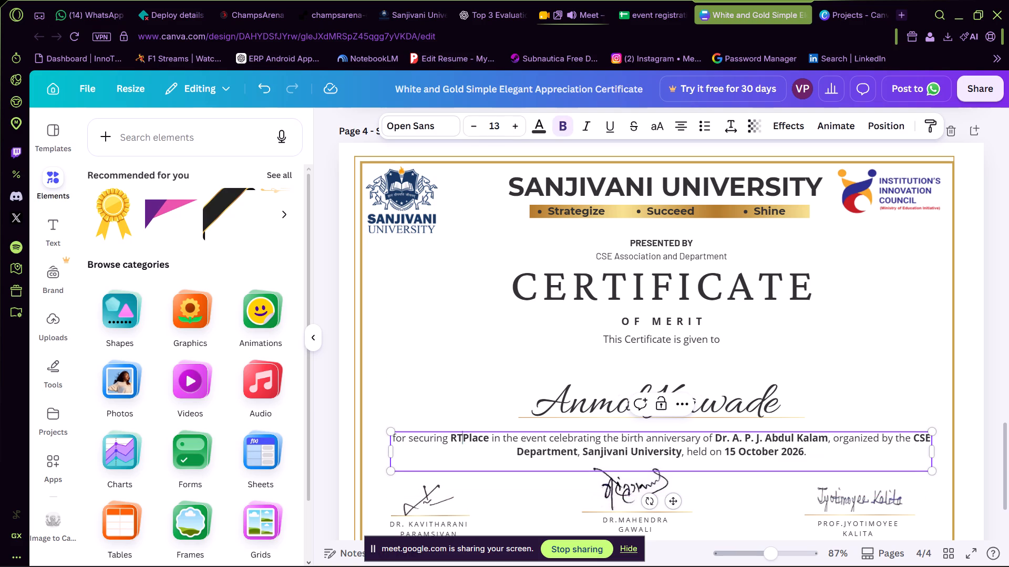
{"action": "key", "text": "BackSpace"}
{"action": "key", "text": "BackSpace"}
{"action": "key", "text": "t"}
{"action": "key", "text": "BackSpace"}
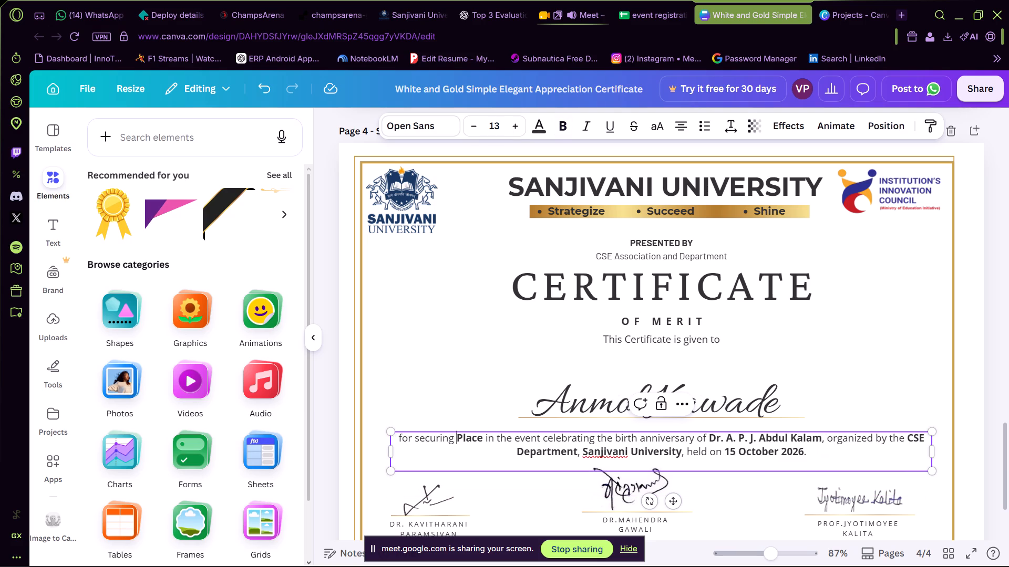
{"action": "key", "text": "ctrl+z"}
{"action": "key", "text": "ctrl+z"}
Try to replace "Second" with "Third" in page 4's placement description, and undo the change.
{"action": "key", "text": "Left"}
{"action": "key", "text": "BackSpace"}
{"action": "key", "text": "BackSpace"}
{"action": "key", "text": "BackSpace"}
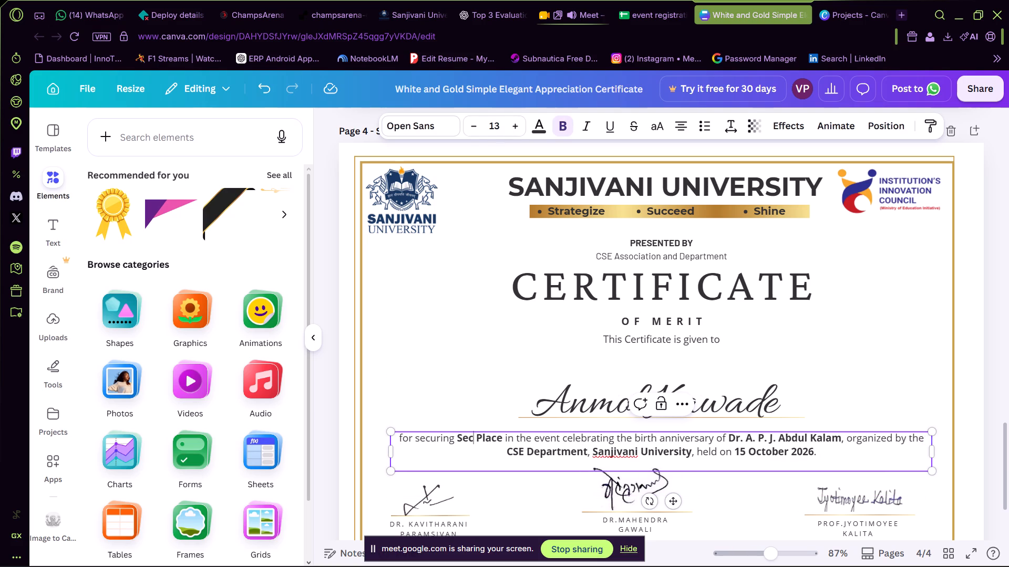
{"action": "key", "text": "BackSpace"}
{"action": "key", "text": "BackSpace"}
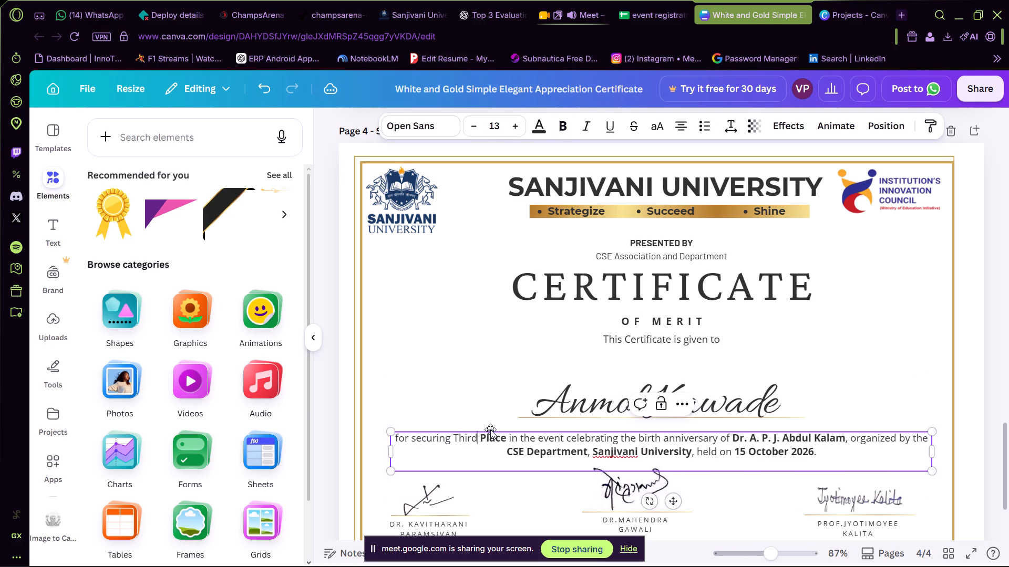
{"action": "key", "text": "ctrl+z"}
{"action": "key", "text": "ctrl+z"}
Change the placement in page 4's description to "Third Place", keeping the wording bold and properly spaced.
{"action": "key", "text": "BackSpace"}
{"action": "key", "text": "BackSpace"}
{"action": "key", "text": "BackSpace"}
{"action": "key", "text": "BackSpace"}
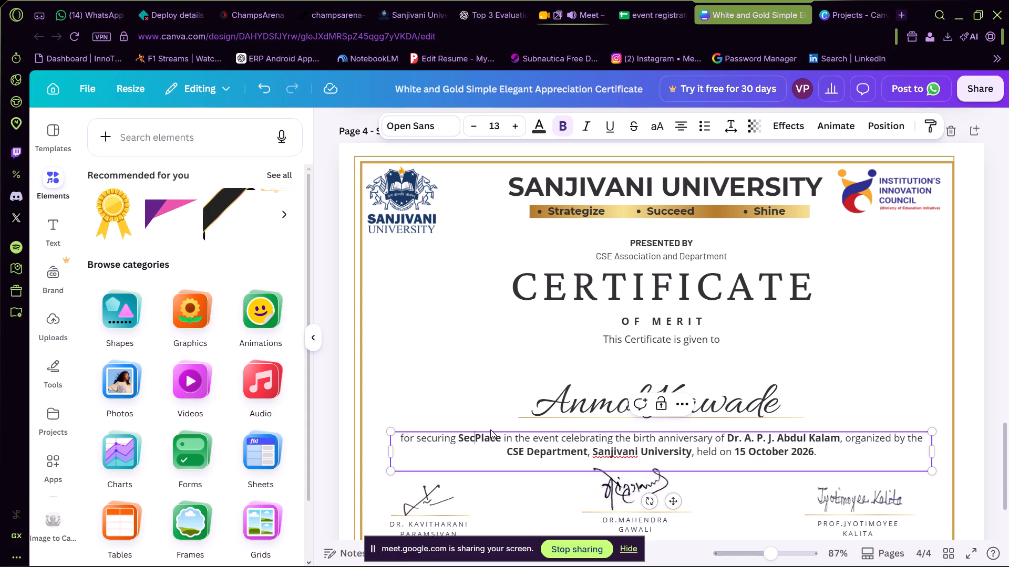
{"action": "key", "text": "BackSpace"}
{"action": "key", "text": "BackSpace"}
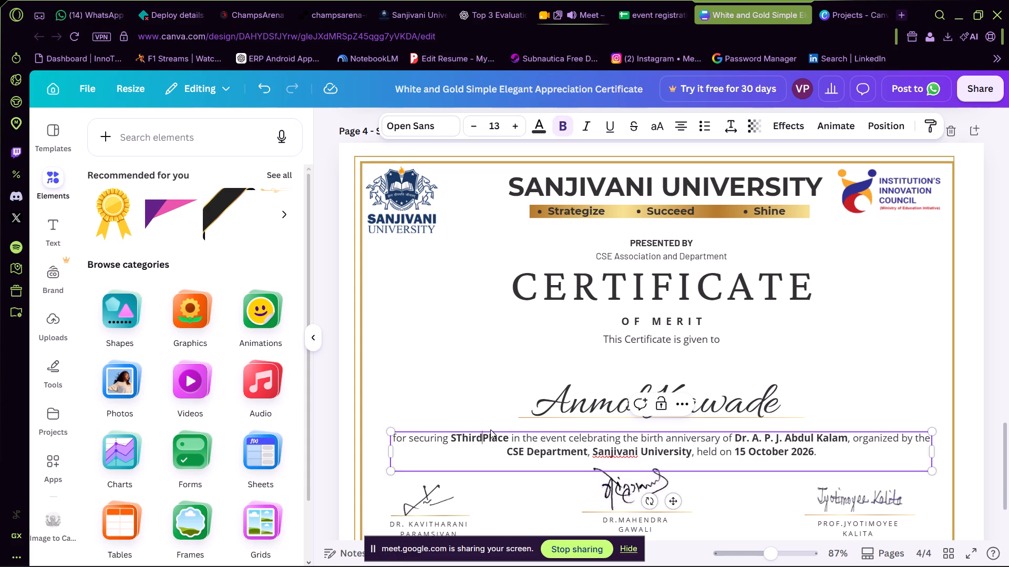
{"action": "key", "text": "Left"}
{"action": "key", "text": "Left"}
{"action": "key", "text": "Left"}
{"action": "key", "text": "Left"}
{"action": "key", "text": "Left"}
{"action": "key", "text": "BackSpace"}
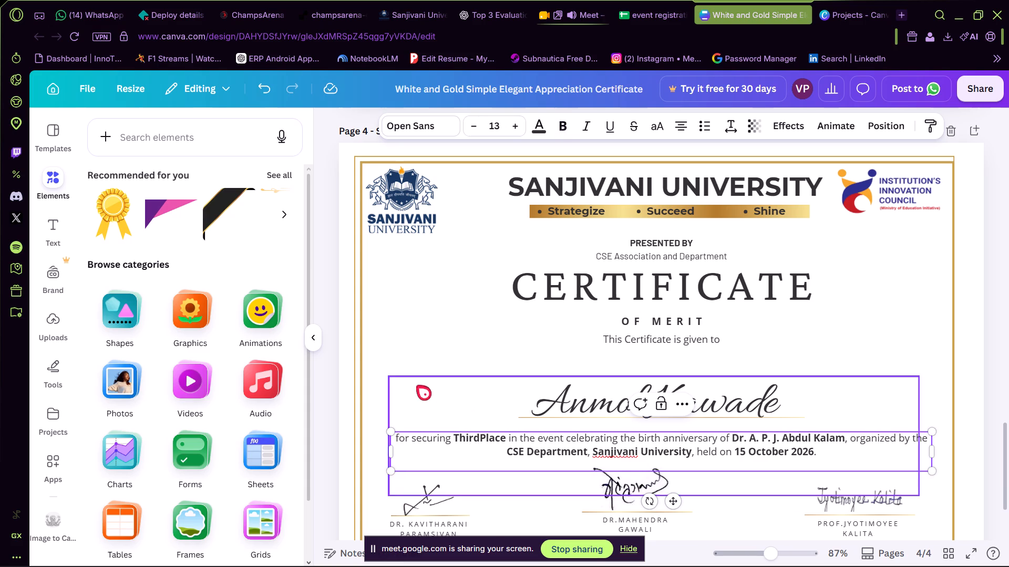
{"action": "left_click", "coordinate": [480, 433]}
{"action": "key", "text": "space"}
{"action": "left_click", "coordinate": [485, 363]}
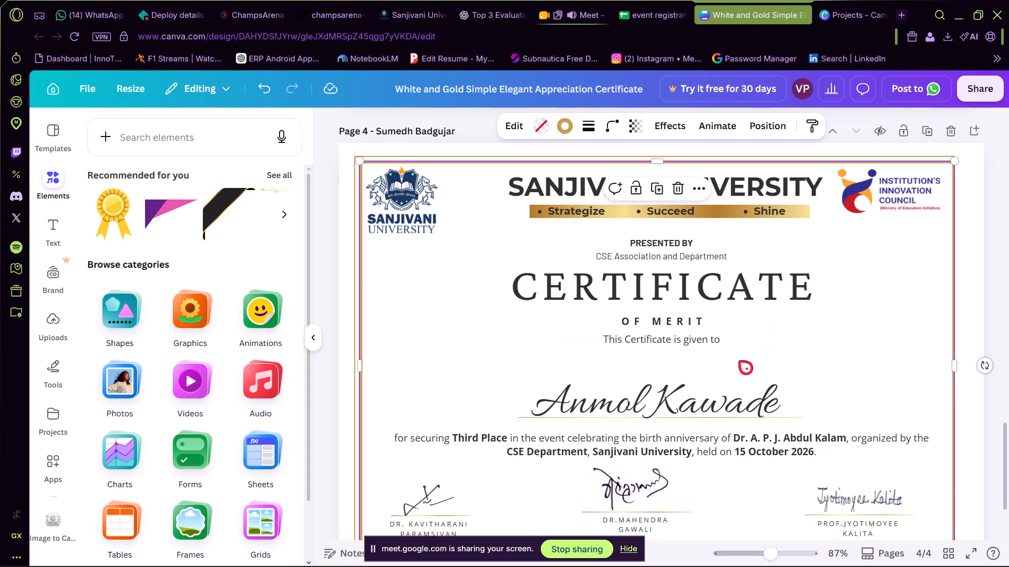
Copy the recipient name from page 4's certificate and replace the page 4 title with it.
{"action": "scroll", "coordinate": [583, 261], "scroll_direction": "up", "scroll_amount": 1}
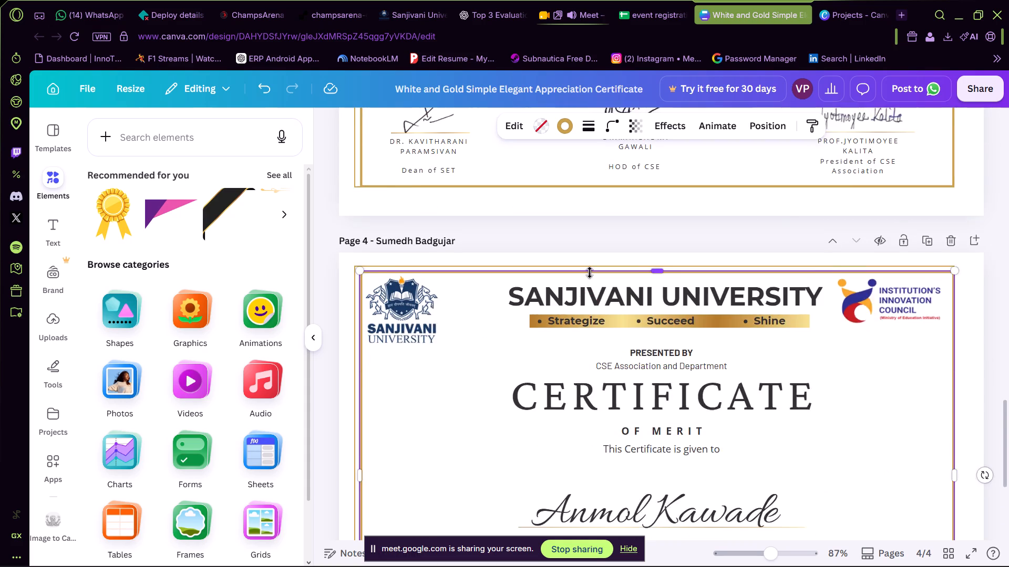
{"action": "scroll", "coordinate": [590, 272], "scroll_direction": "down", "scroll_amount": 1}
{"action": "double_click", "coordinate": [593, 406]}
{"action": "key", "text": "ctrl+a"}
{"action": "key", "text": "ctrl+c"}
{"action": "scroll", "coordinate": [423, 191], "scroll_direction": "up", "scroll_amount": 1}
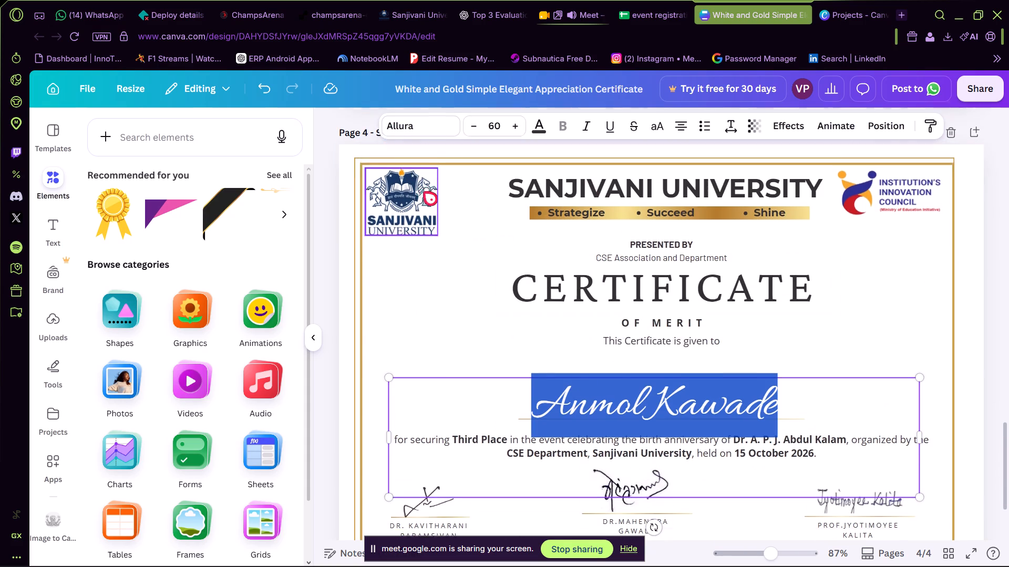
{"action": "double_click", "coordinate": [423, 240]}
{"action": "key", "text": "ctrl+a"}
{"action": "key", "text": "ctrl+v"}
{"action": "left_click", "coordinate": [564, 243]}
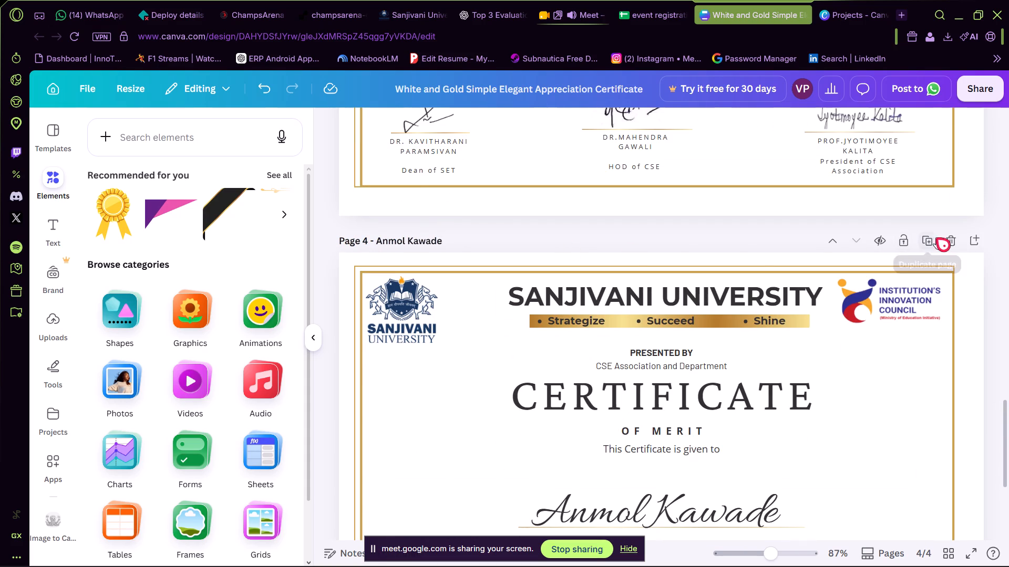
Duplicate the page 4 certificate as a new page 5.
{"action": "left_click", "coordinate": [926, 237]}
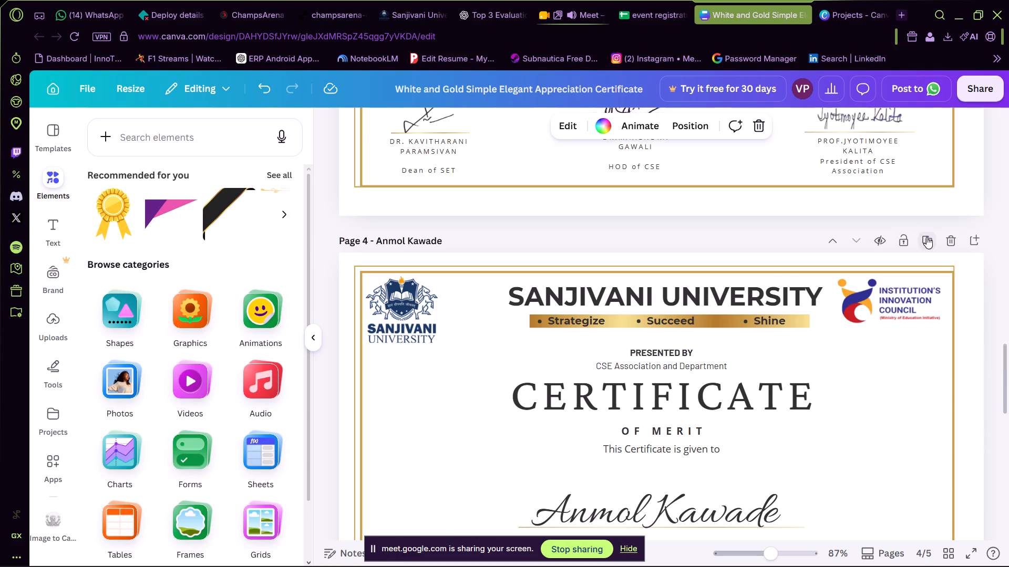
Change the line under the CERTIFICATE heading on page 5 to "OF PARTICIPATION".
{"action": "double_click", "coordinate": [671, 426]}
{"action": "double_click", "coordinate": [672, 426]}
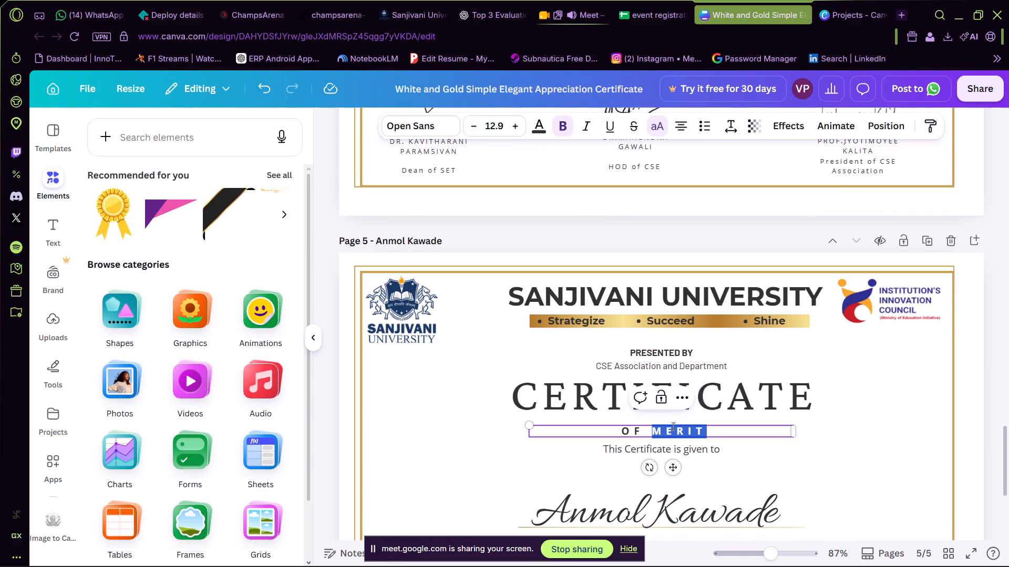
{"action": "key", "text": "p"}
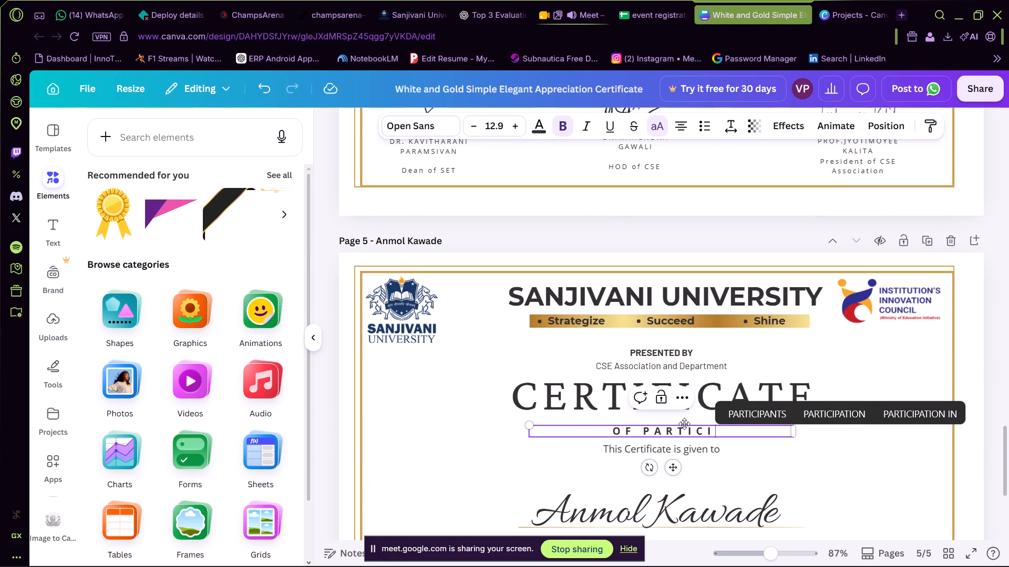
{"action": "left_click", "coordinate": [826, 414]}
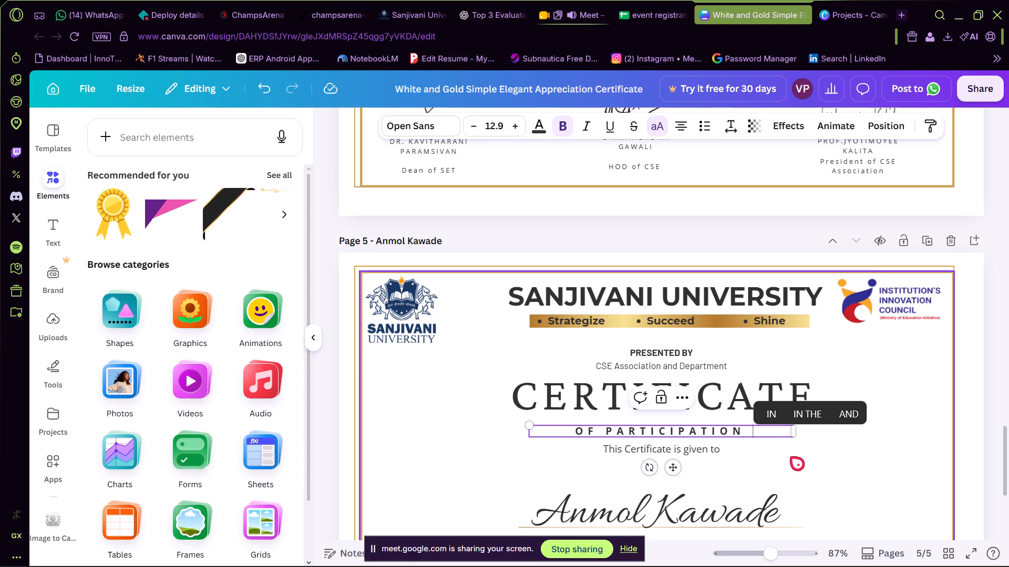
Replace page 5's description with the participation text that includes the date 15 October 2026, copied from the Top 3 Evaluation chat.
{"action": "scroll", "coordinate": [749, 451], "scroll_direction": "down", "scroll_amount": 1}
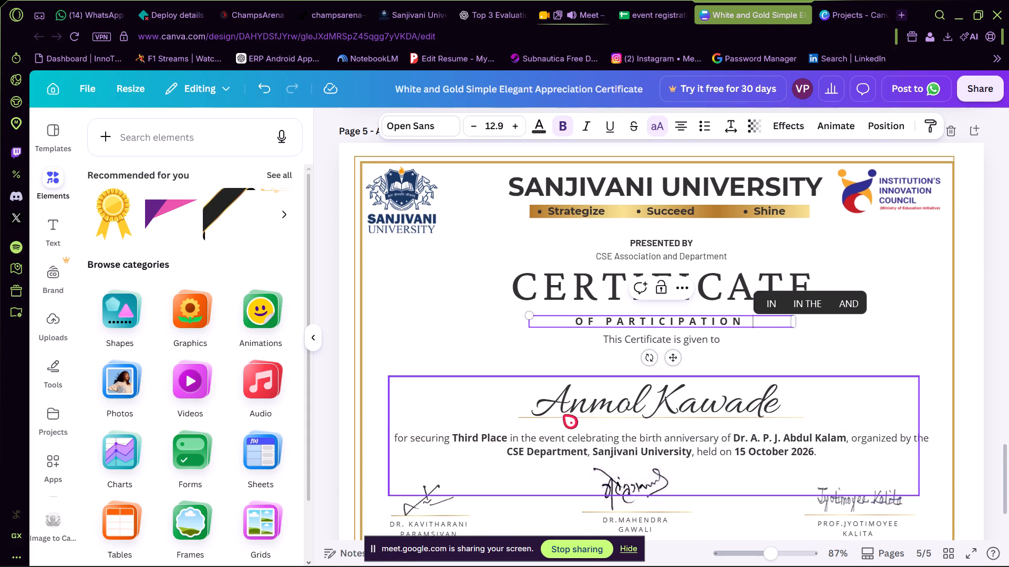
{"action": "left_click", "coordinate": [512, 384]}
{"action": "double_click", "coordinate": [468, 438]}
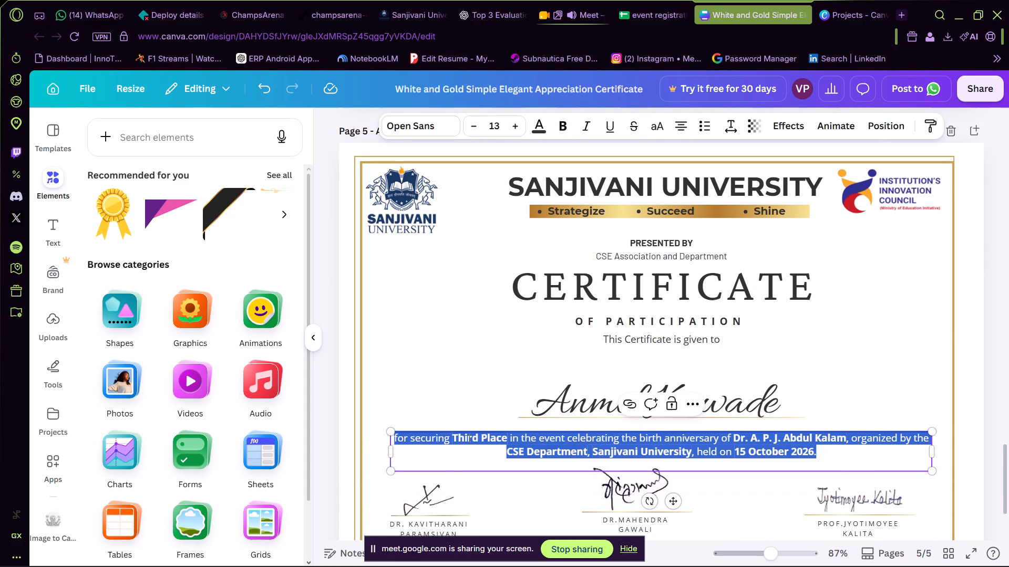
{"action": "left_click", "coordinate": [477, 0]}
{"action": "scroll", "coordinate": [520, 361], "scroll_direction": "down", "scroll_amount": 5}
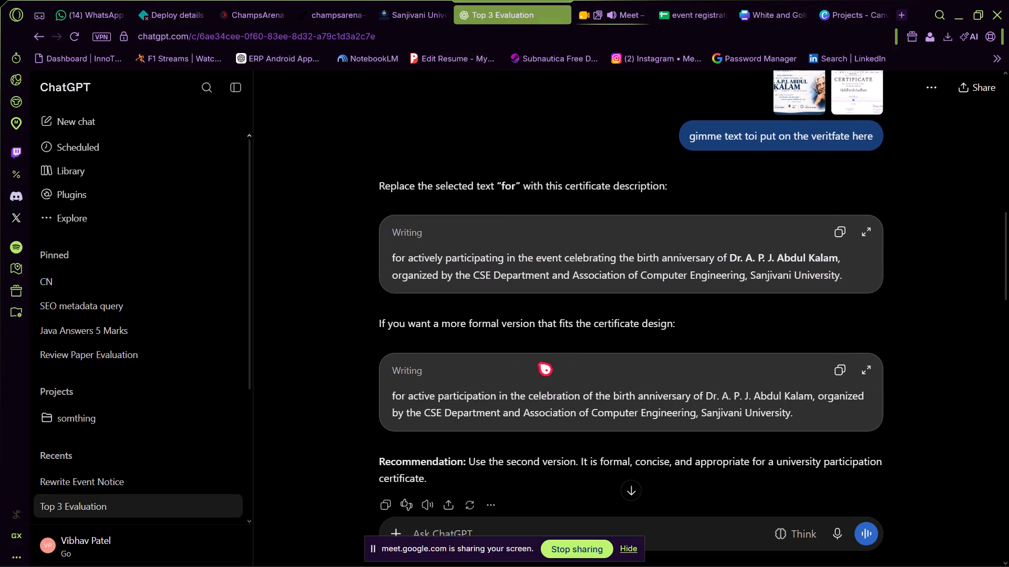
{"action": "scroll", "coordinate": [802, 382], "scroll_direction": "down", "scroll_amount": 2}
{"action": "left_click", "coordinate": [833, 416]}
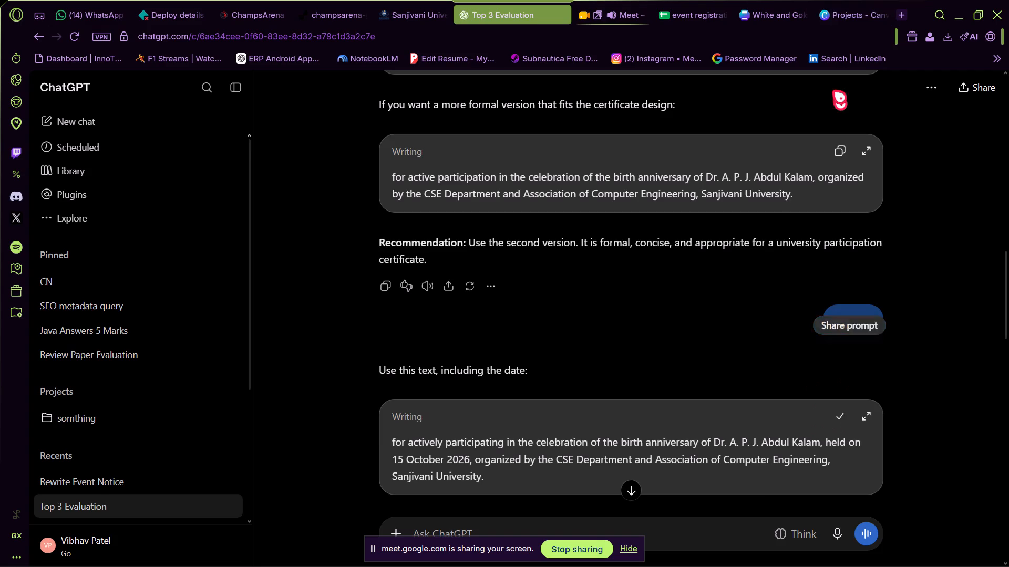
{"action": "left_click", "coordinate": [827, 0]}
{"action": "left_click", "coordinate": [756, 0]}
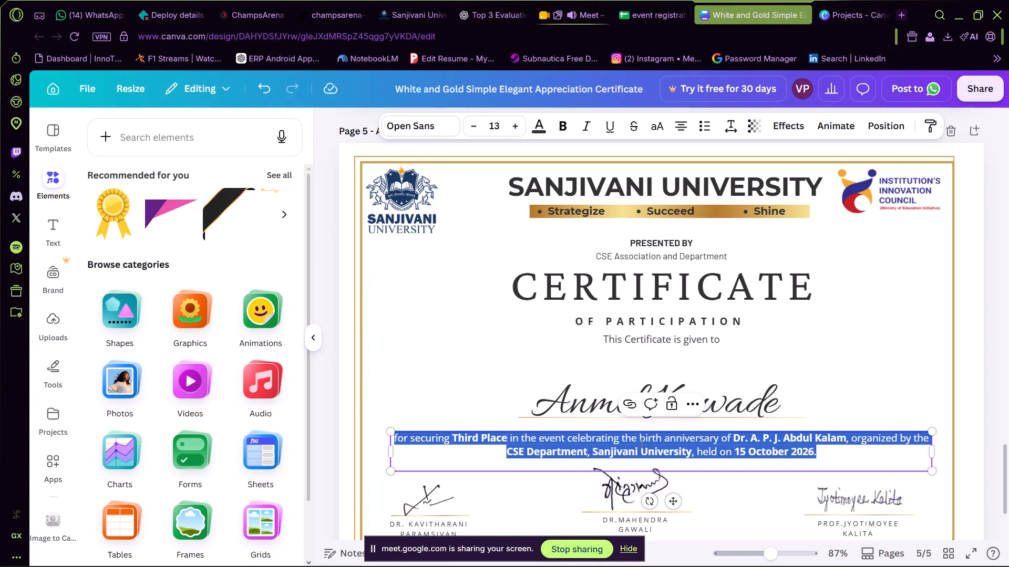
{"action": "key", "text": "ctrl+v"}
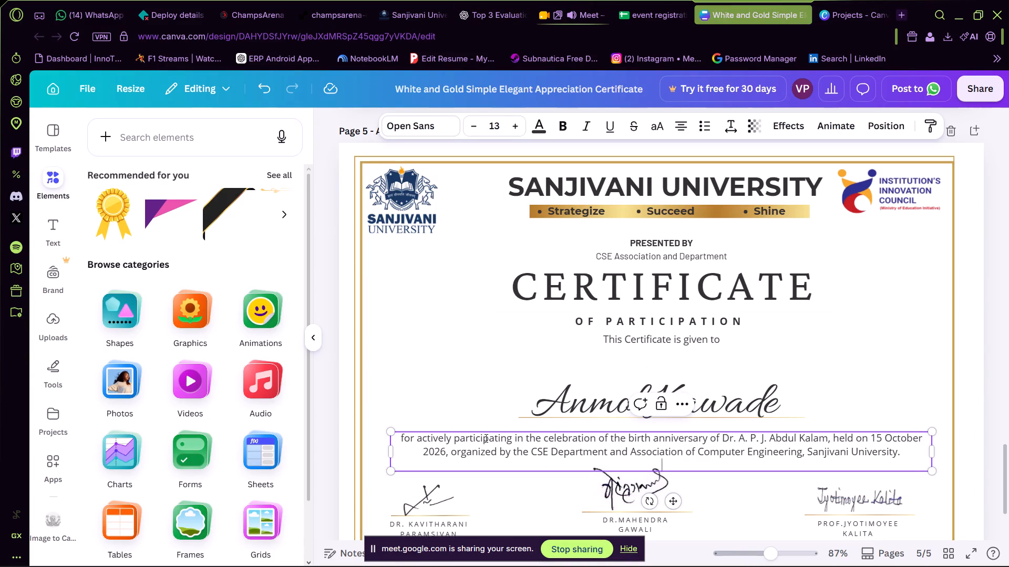
Make "Dr. A. P. J. Abdul Kalam" bold in page 5's participation description.
{"action": "left_click_drag", "start_coordinate": [723, 439], "coordinate": [827, 437]}
{"action": "key", "text": "ctrl+b"}
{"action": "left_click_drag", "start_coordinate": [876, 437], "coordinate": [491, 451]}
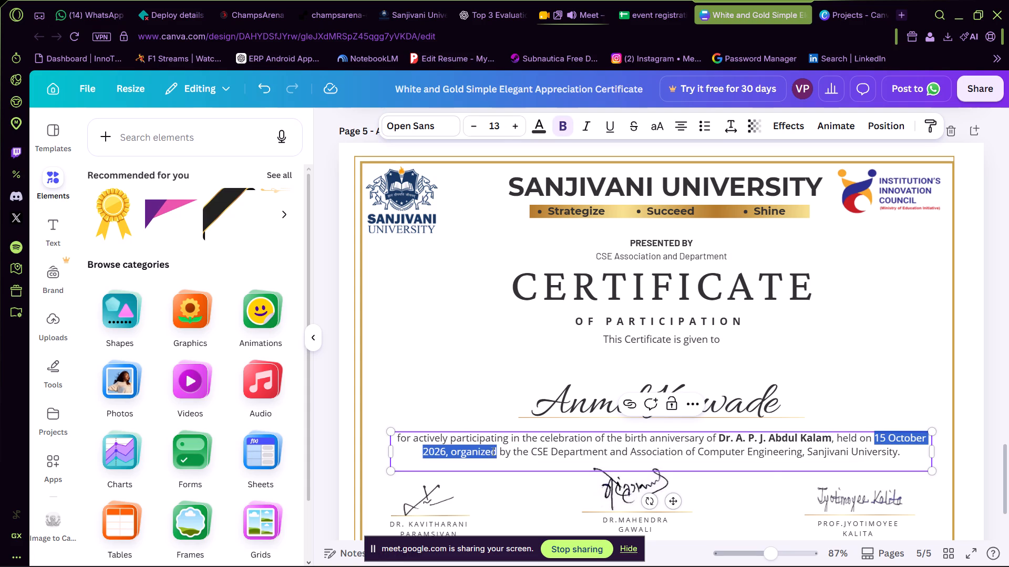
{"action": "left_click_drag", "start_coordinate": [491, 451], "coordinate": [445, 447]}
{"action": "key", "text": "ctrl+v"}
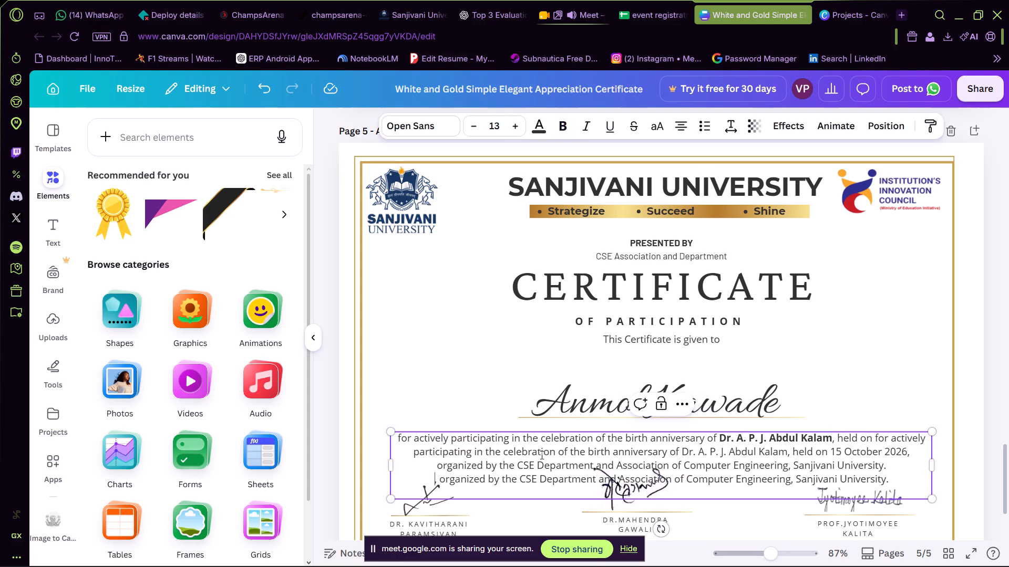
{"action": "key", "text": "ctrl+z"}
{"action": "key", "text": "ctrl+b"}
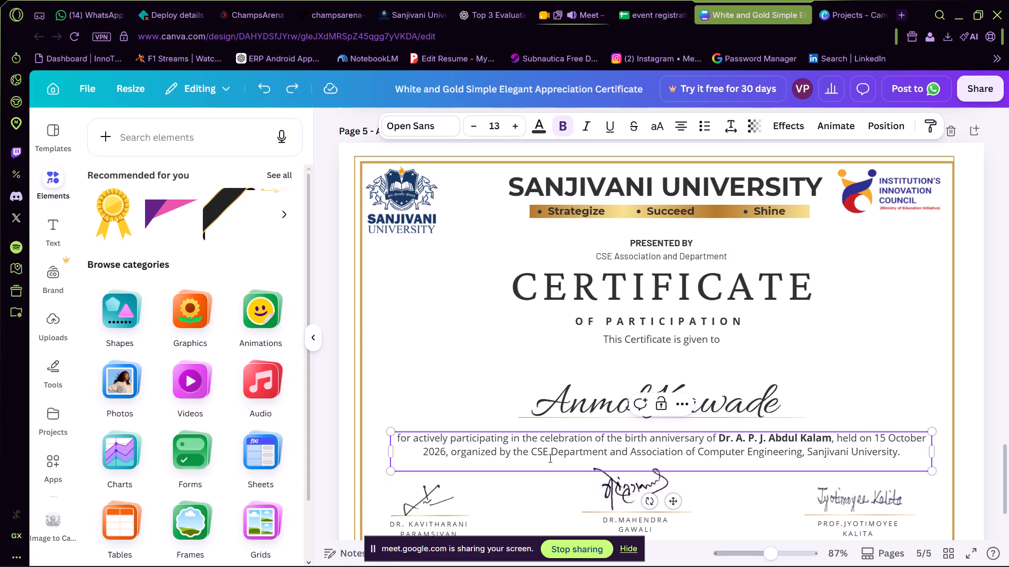
Make the date "15 October 2026" bold in page 5's participation description.
{"action": "left_click_drag", "start_coordinate": [877, 435], "coordinate": [444, 451]}
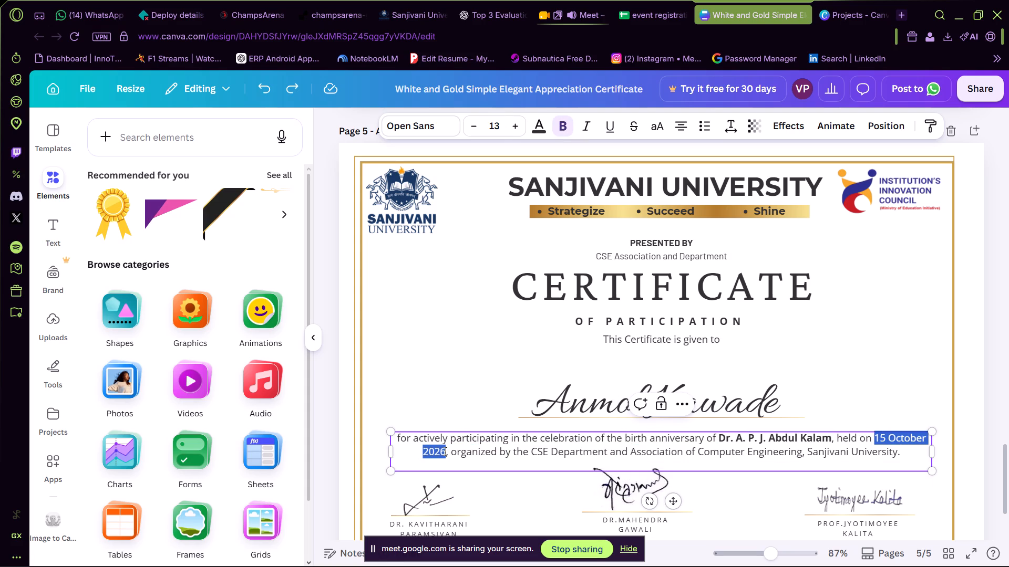
{"action": "left_click_drag", "start_coordinate": [444, 451], "coordinate": [445, 449]}
{"action": "key", "text": "ctrl+b"}
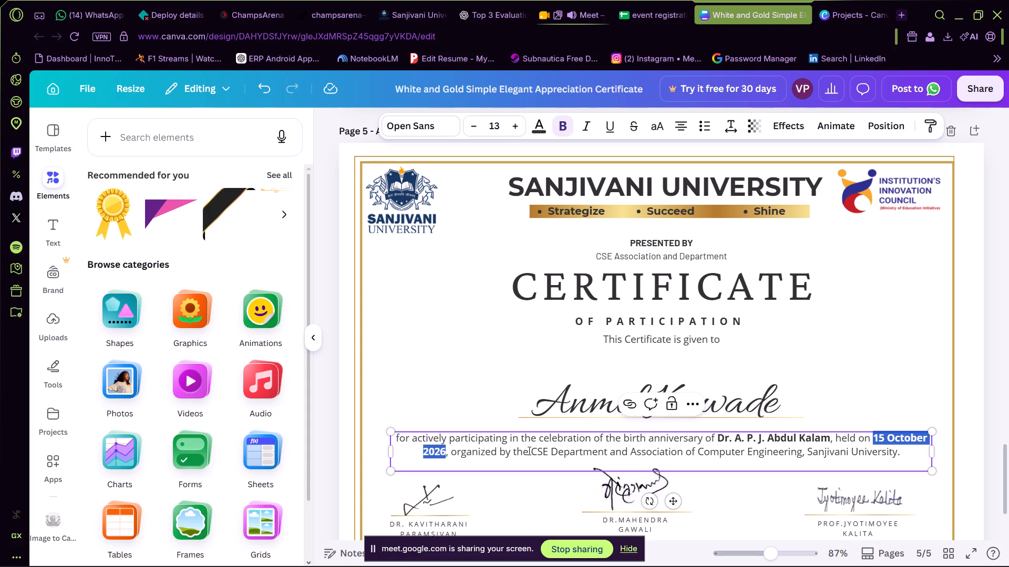
Delete "and Association of Computer Engineering," from page 5's participation description.
{"action": "left_click_drag", "start_coordinate": [528, 450], "coordinate": [606, 451]}
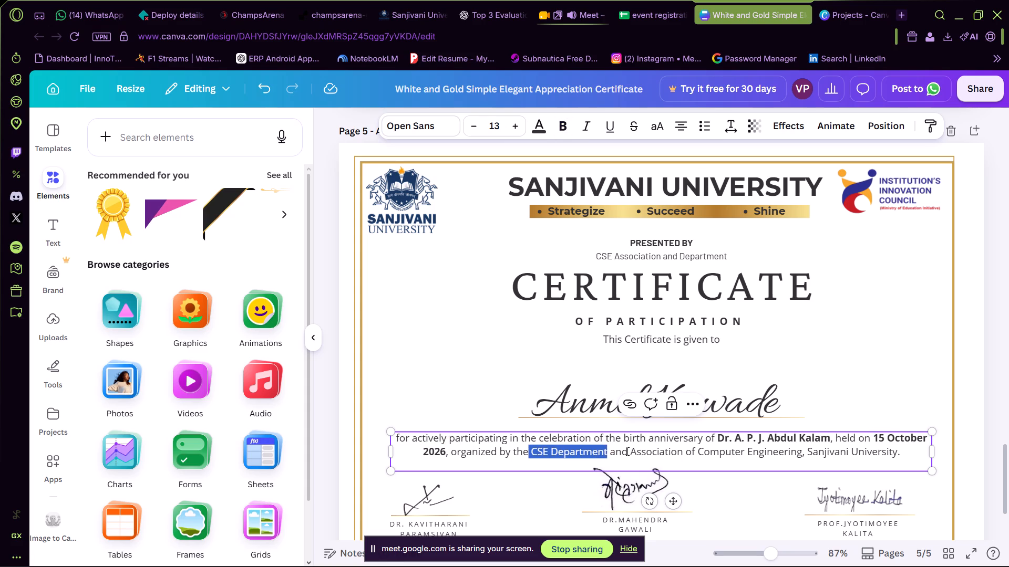
{"action": "left_click_drag", "start_coordinate": [612, 451], "coordinate": [805, 447]}
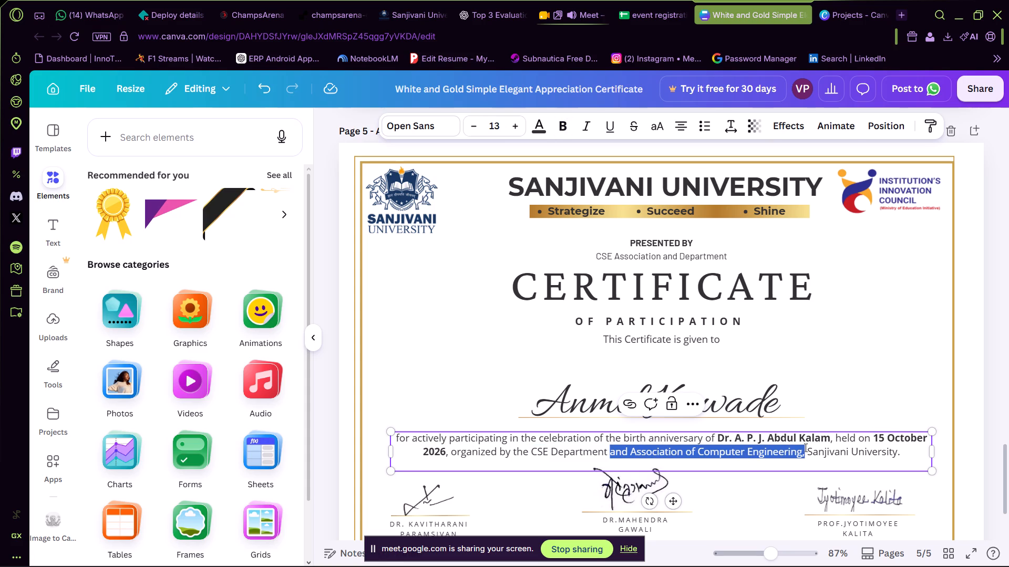
{"action": "key", "text": "BackSpace"}
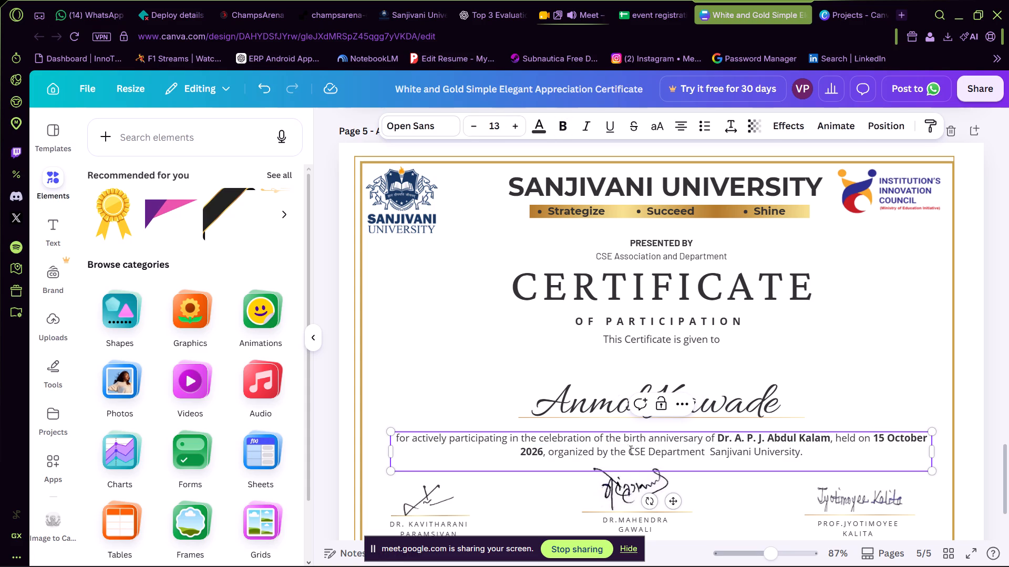
Make "CSE Department Sanjivani University" bold in page 5's description and compare the page with the merit certificate on page 4.
{"action": "left_click_drag", "start_coordinate": [630, 449], "coordinate": [799, 447]}
{"action": "key", "text": "ctrl+b"}
{"action": "left_click", "coordinate": [770, 291]}
{"action": "scroll", "coordinate": [761, 336], "scroll_direction": "up", "scroll_amount": 2}
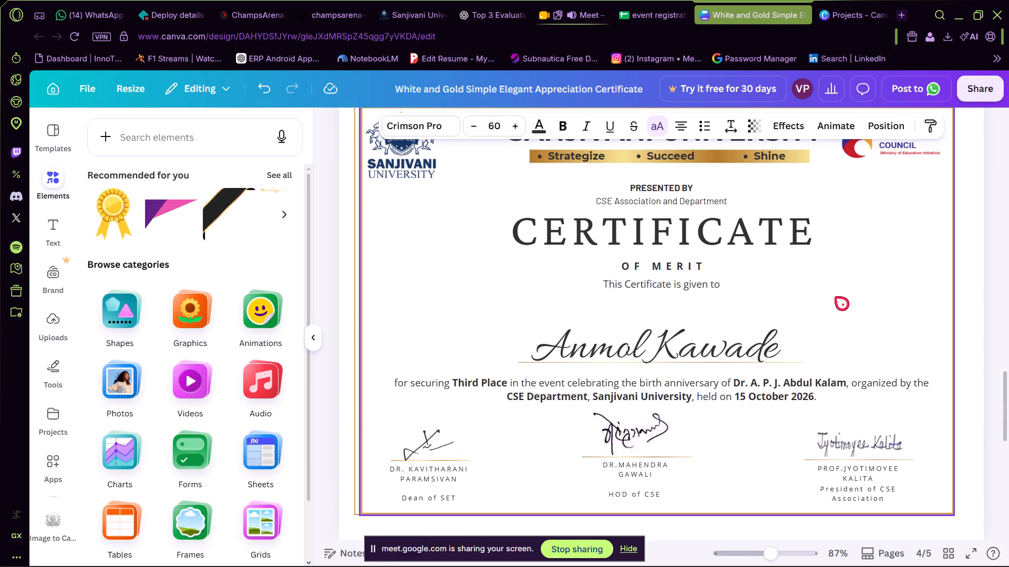
{"action": "scroll", "coordinate": [832, 300], "scroll_direction": "down", "scroll_amount": 3}
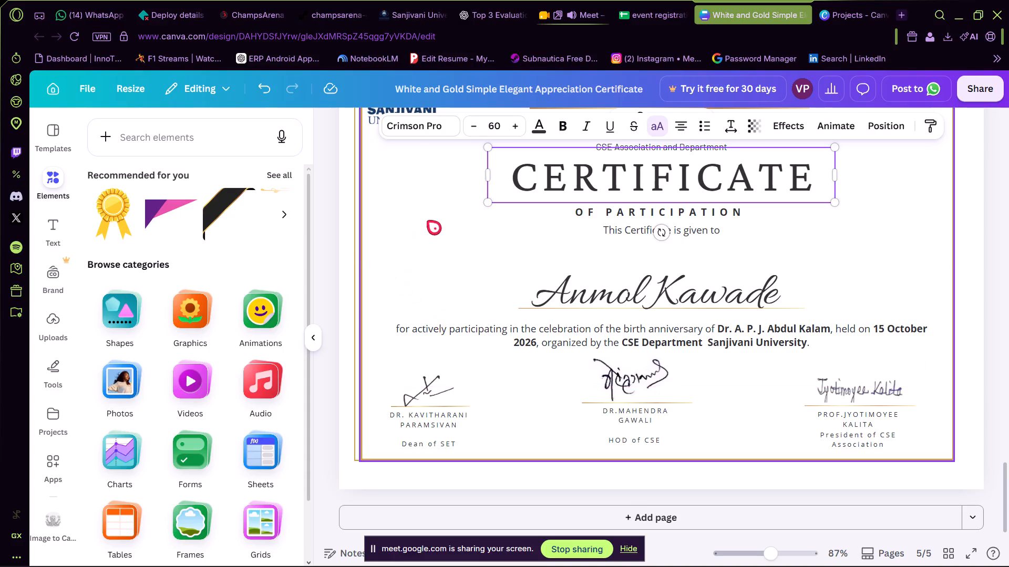
{"action": "left_click", "coordinate": [437, 212]}
{"action": "scroll", "coordinate": [536, 251], "scroll_direction": "up", "scroll_amount": 1}
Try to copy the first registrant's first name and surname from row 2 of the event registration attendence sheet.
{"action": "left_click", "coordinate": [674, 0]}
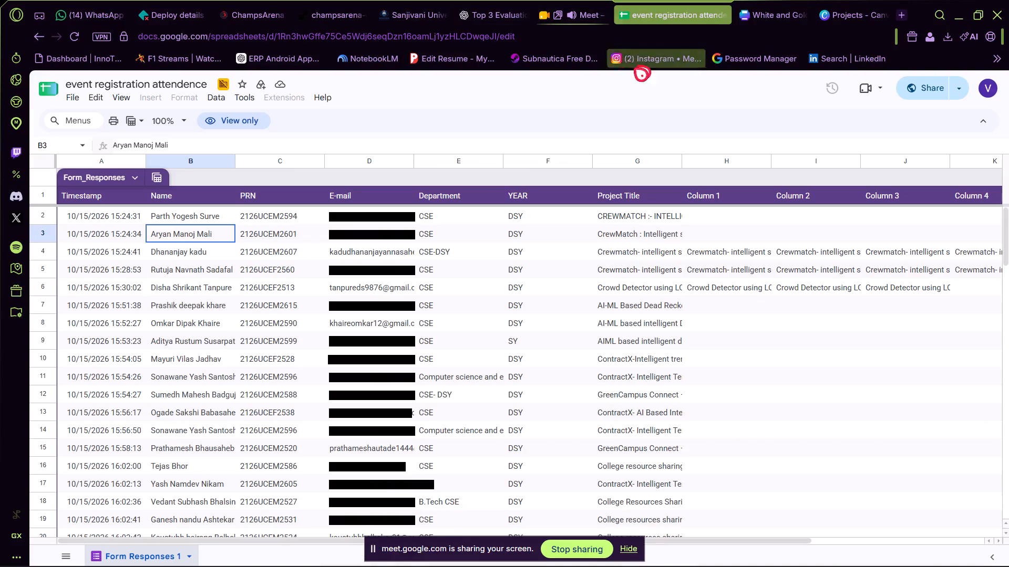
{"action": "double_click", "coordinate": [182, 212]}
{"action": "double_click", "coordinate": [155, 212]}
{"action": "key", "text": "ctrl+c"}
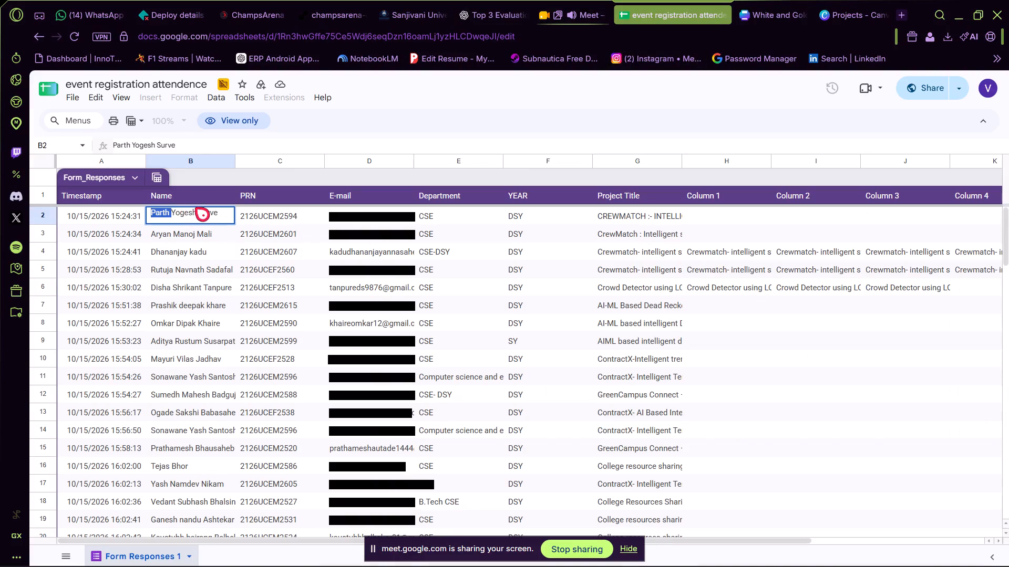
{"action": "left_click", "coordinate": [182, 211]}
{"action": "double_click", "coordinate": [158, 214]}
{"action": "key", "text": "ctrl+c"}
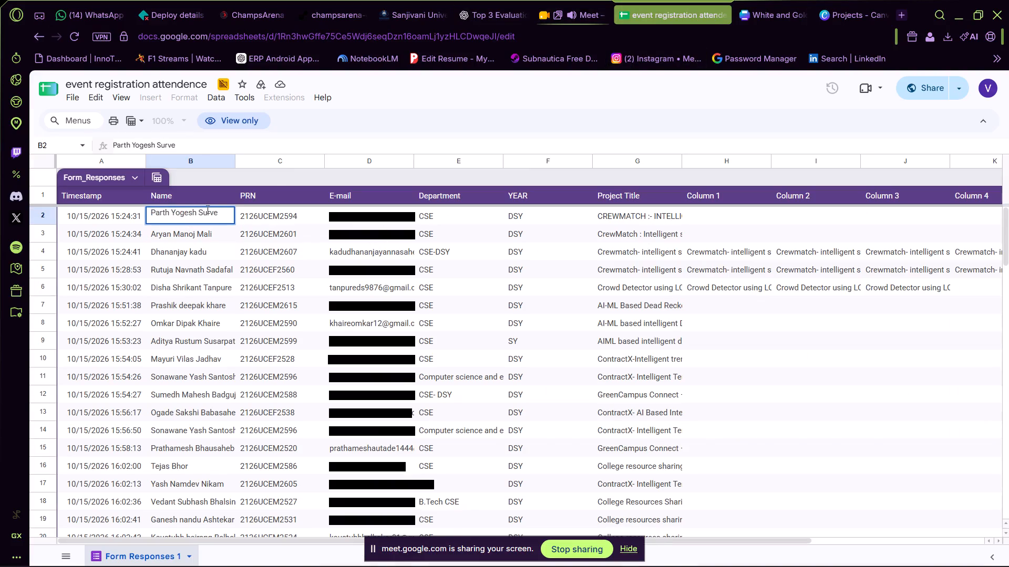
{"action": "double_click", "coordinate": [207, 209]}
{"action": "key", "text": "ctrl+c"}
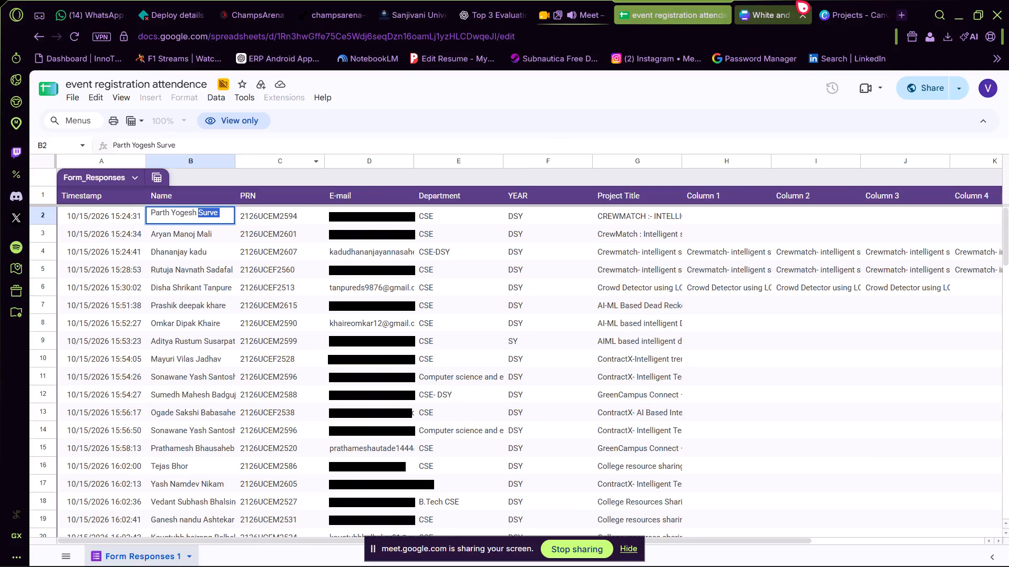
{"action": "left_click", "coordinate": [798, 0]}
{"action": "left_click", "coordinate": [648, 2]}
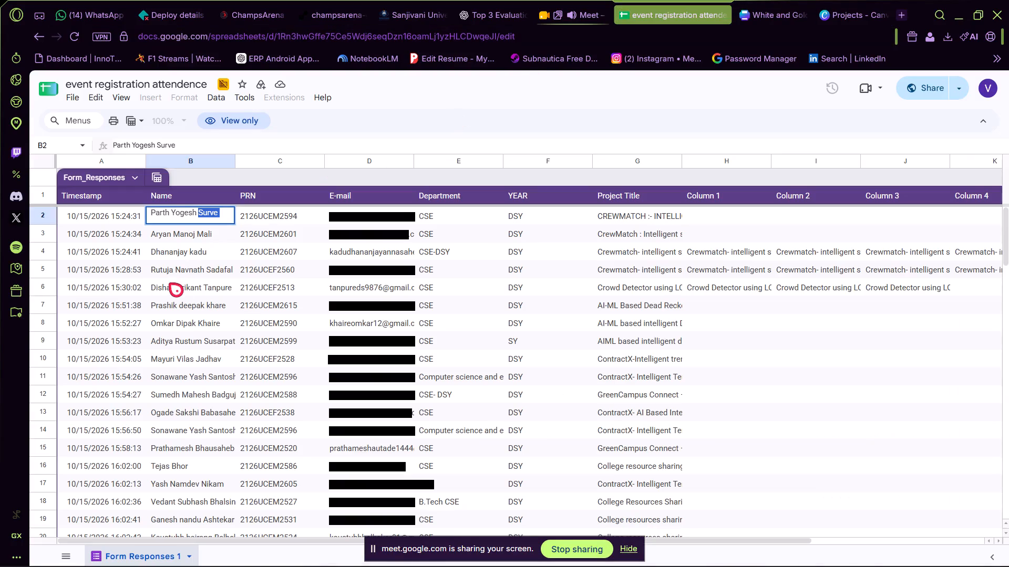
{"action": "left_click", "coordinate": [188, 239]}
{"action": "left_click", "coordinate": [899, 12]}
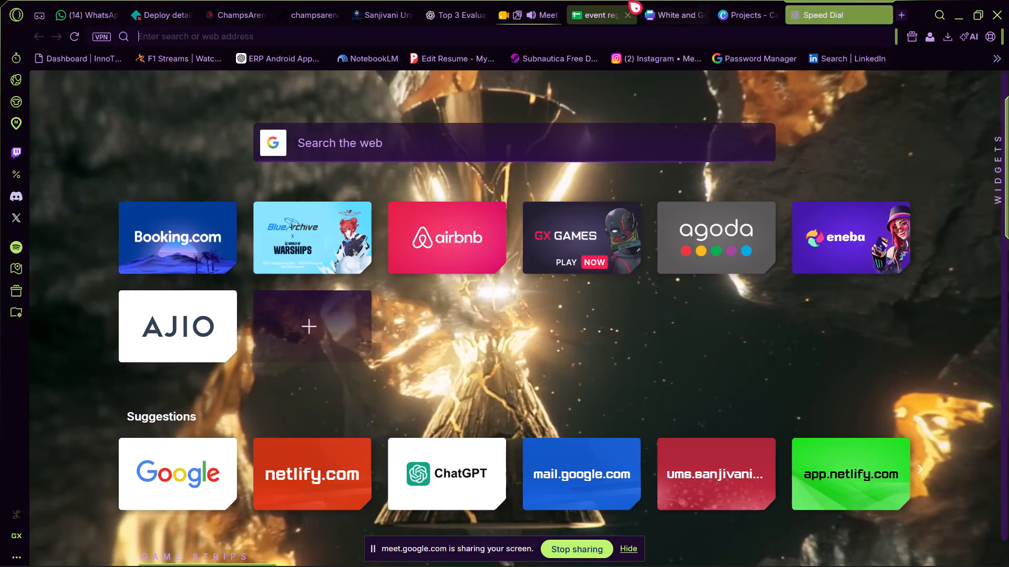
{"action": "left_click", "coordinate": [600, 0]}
Back in the Canva certificate design, search the apps for "bulk" and open the Bulk Create option to examine it.
{"action": "left_click", "coordinate": [694, 0]}
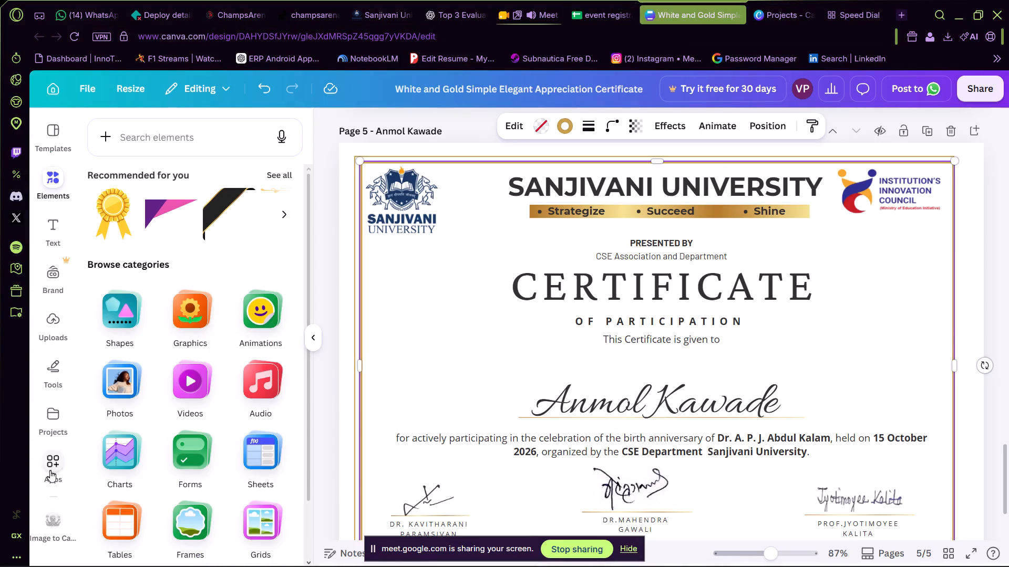
{"action": "left_click", "coordinate": [57, 468]}
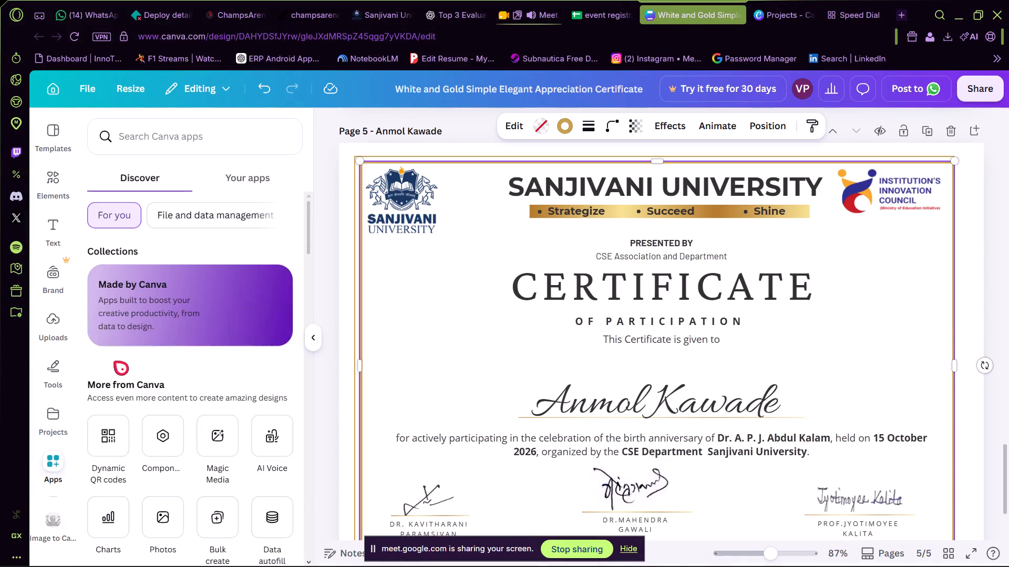
{"action": "left_click", "coordinate": [177, 135]}
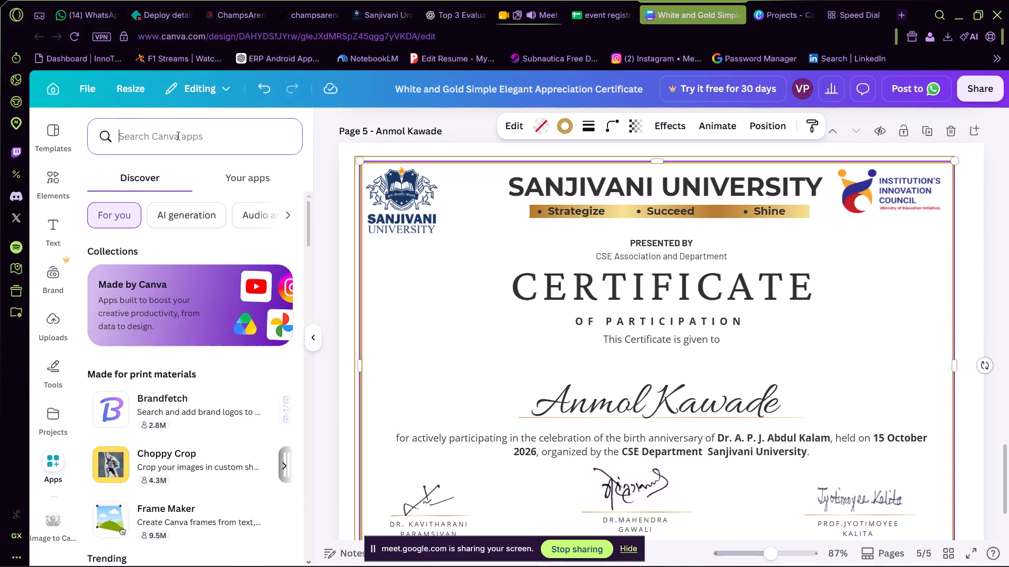
{"action": "type", "text": "bulk"}
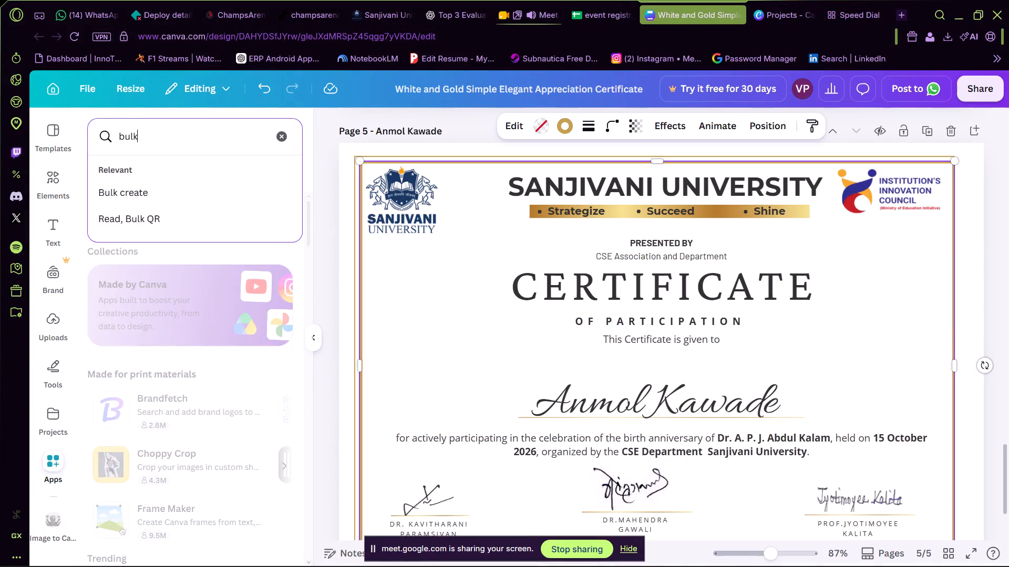
{"action": "left_click", "coordinate": [133, 191]}
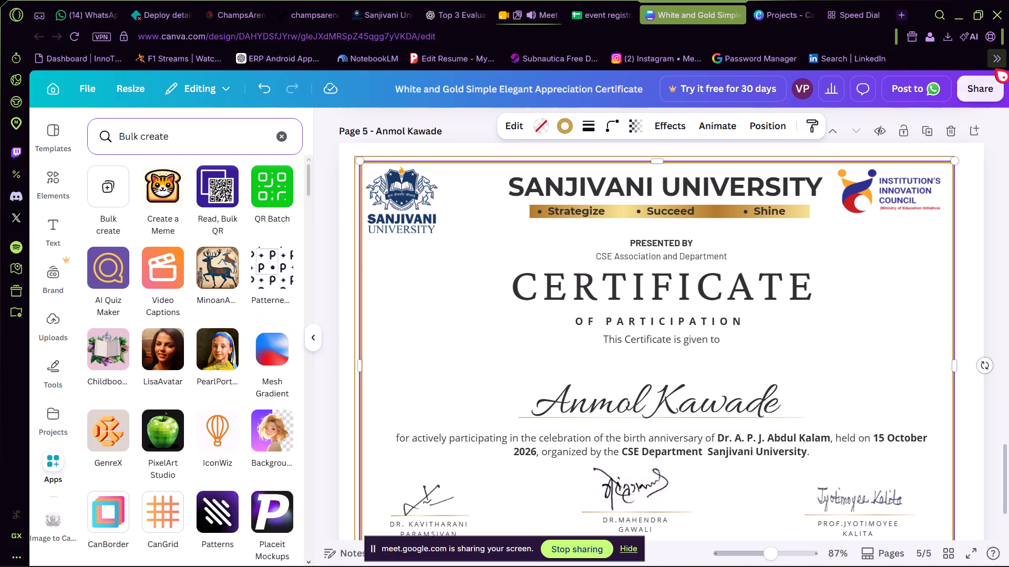
{"action": "left_click", "coordinate": [995, 84]}
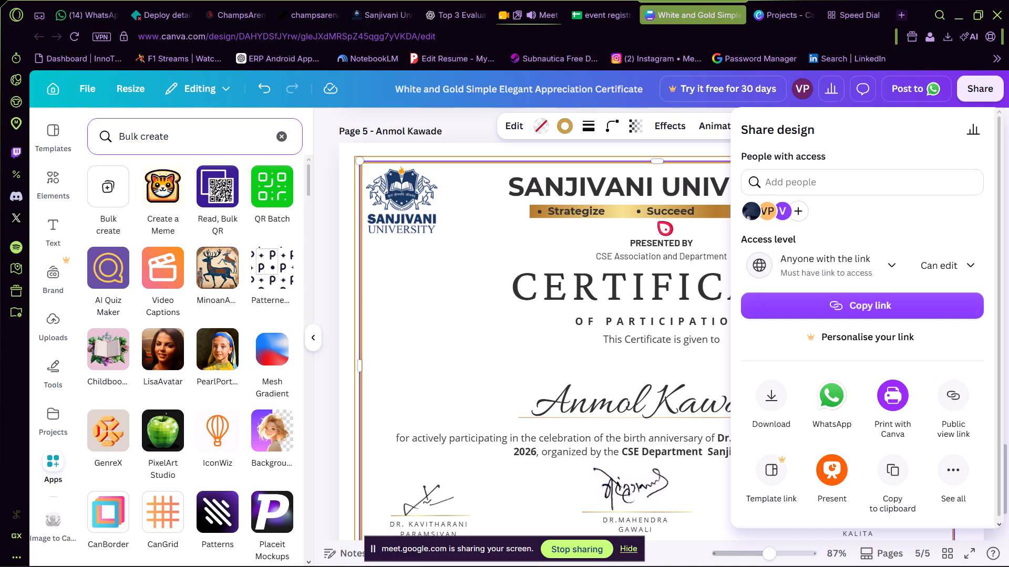
{"action": "left_click", "coordinate": [797, 91]}
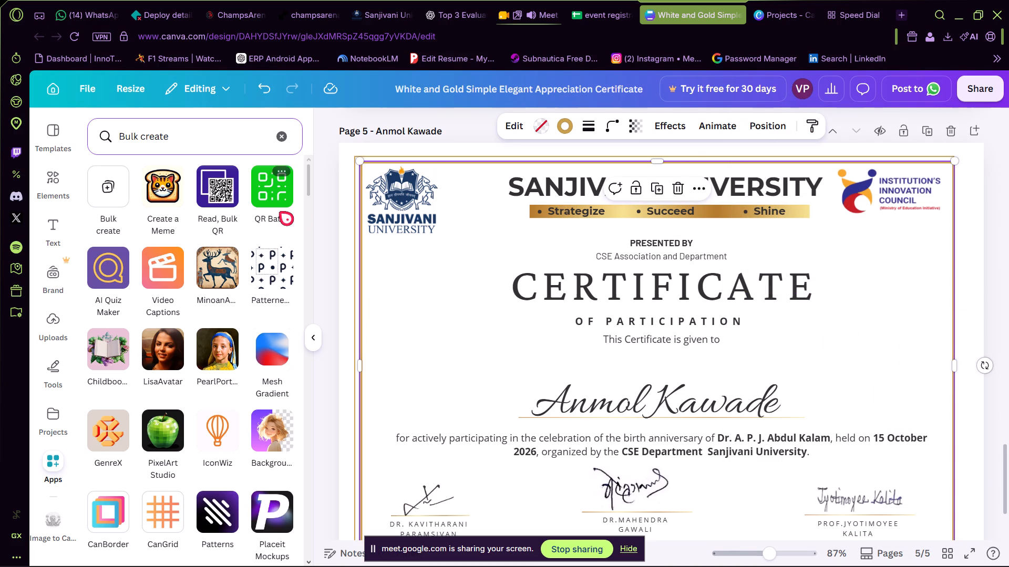
{"action": "left_click", "coordinate": [95, 198]}
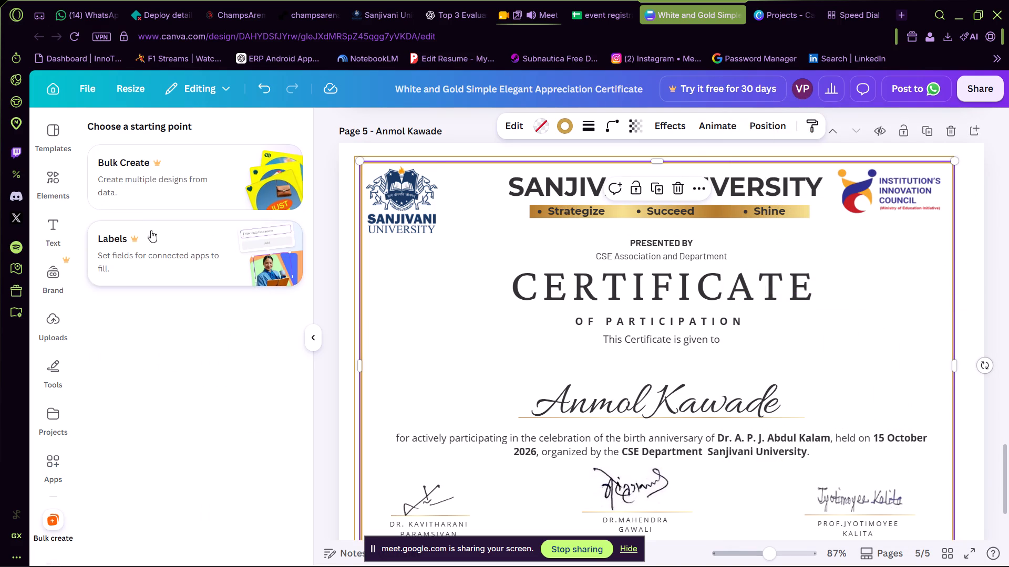
{"action": "left_click", "coordinate": [157, 191]}
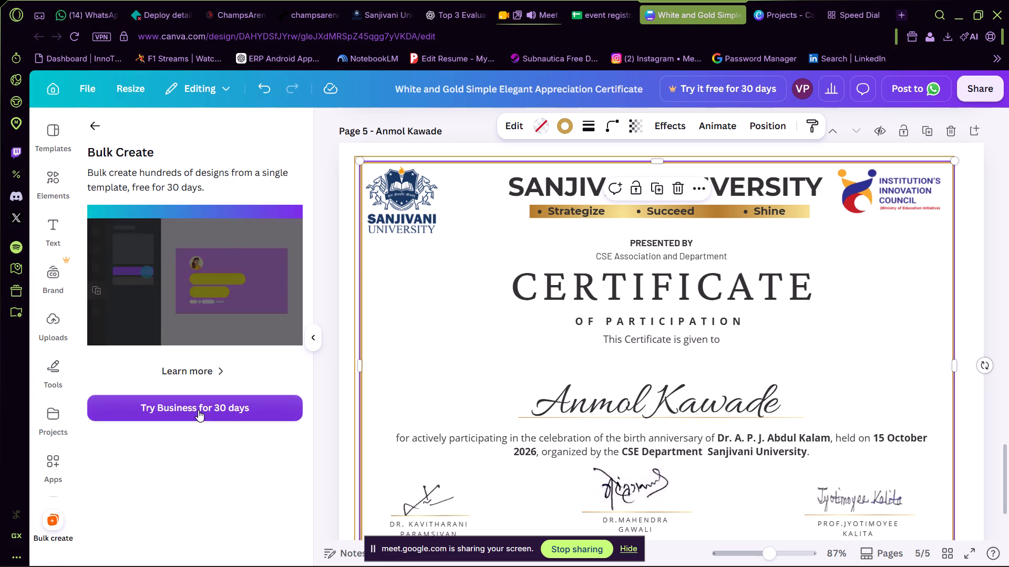
{"action": "left_click", "coordinate": [333, 395]}
Replace the recipient name on page 5 with the first name and surname of the registration sheet's first participant.
{"action": "left_click", "coordinate": [616, 0]}
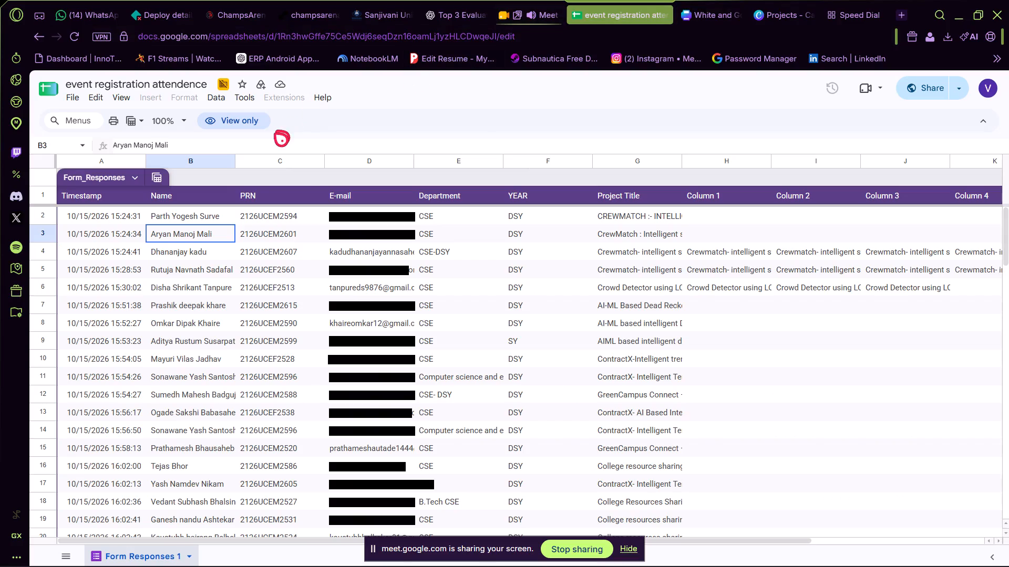
{"action": "left_click", "coordinate": [697, 0]}
{"action": "double_click", "coordinate": [578, 390]}
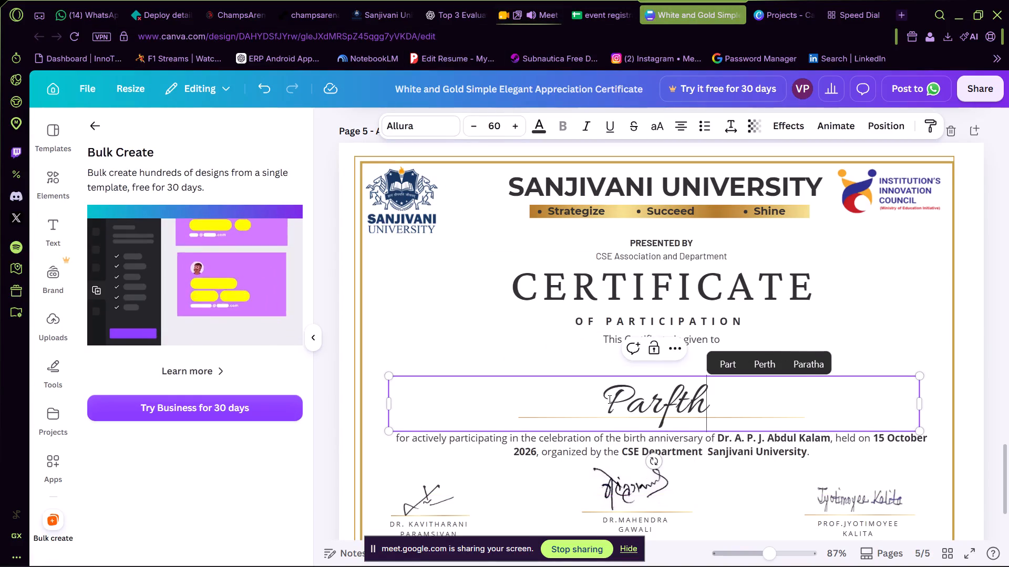
{"action": "key", "text": "BackSpace"}
{"action": "key", "text": "BackSpace"}
{"action": "key", "text": "BackSpace"}
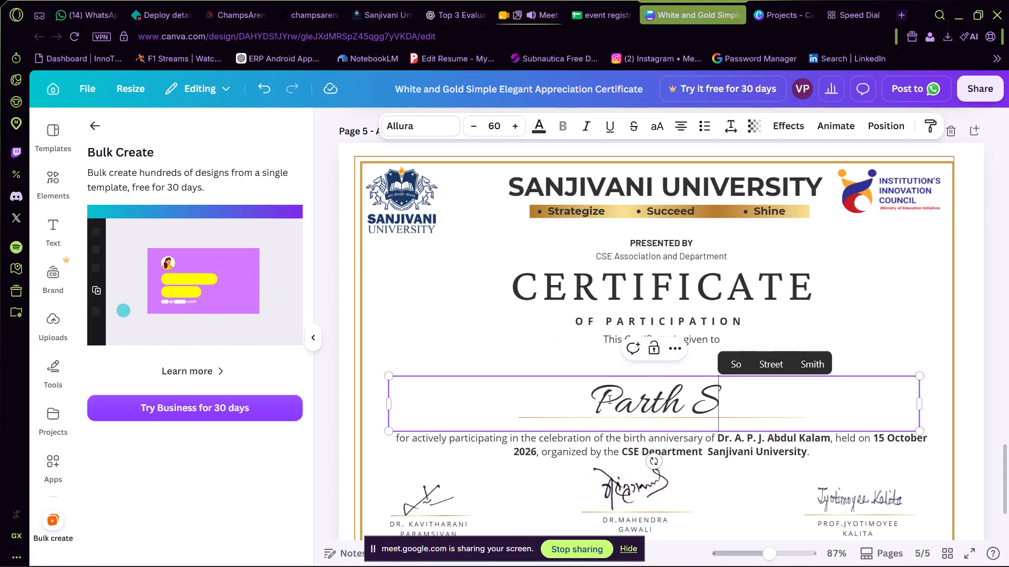
Copy the new recipient name from page 5's certificate and set it as the page 5 title.
{"action": "double_click", "coordinate": [632, 402]}
{"action": "key", "text": "ctrl+a"}
{"action": "key", "text": "ctrl+c"}
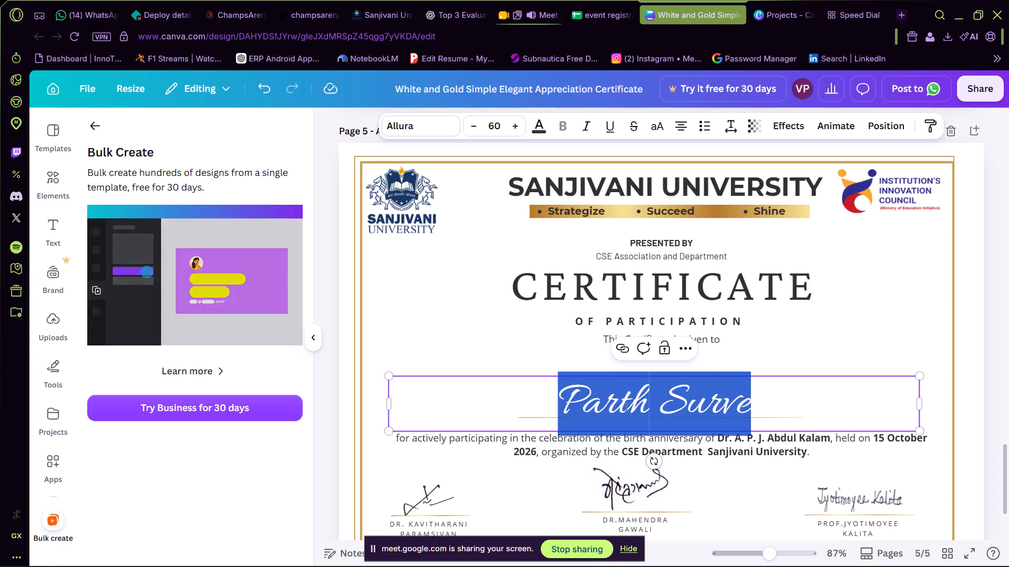
{"action": "left_click", "coordinate": [353, 130]}
{"action": "scroll", "coordinate": [356, 144], "scroll_direction": "up", "scroll_amount": 1}
{"action": "scroll", "coordinate": [434, 268], "scroll_direction": "down", "scroll_amount": 1, "text": "ctrl"}
{"action": "double_click", "coordinate": [445, 247]}
{"action": "key", "text": "ctrl+a"}
{"action": "key", "text": "ctrl+v"}
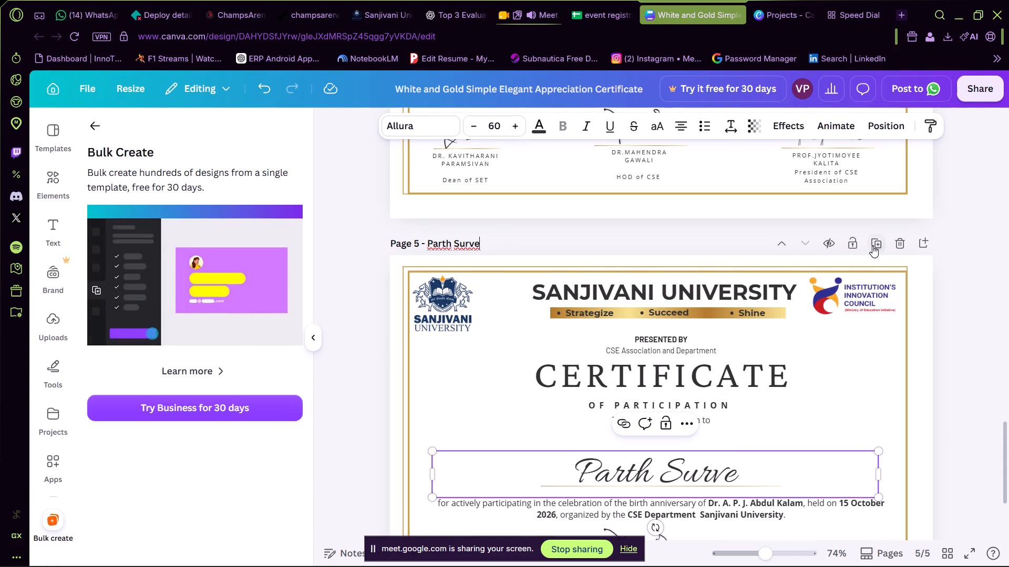
Duplicate the page 5 participation certificate as a new page 6.
{"action": "left_click", "coordinate": [872, 246]}
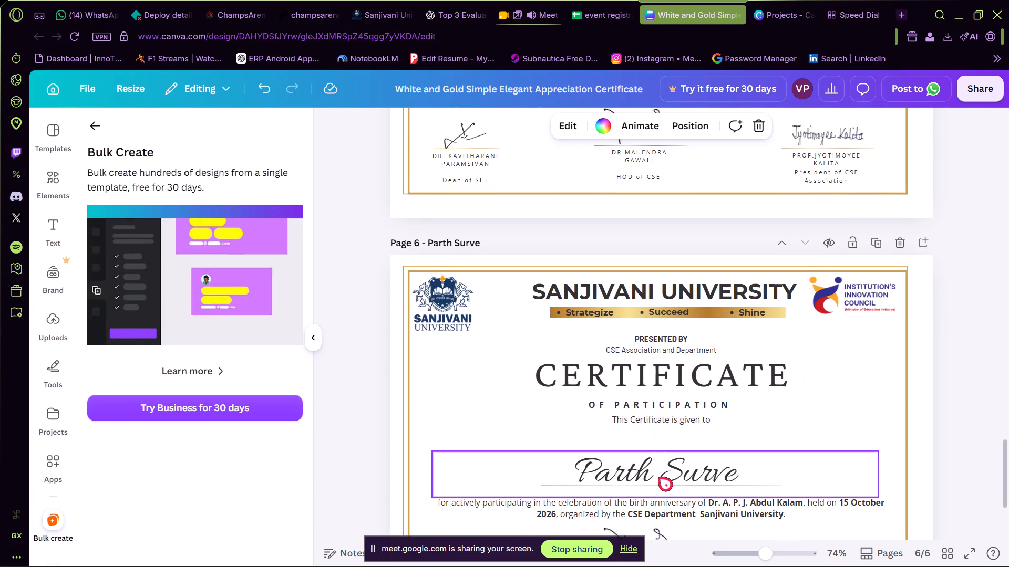
Open page 6's recipient name for editing and look up the next participant's name in the event registration attendence sheet.
{"action": "double_click", "coordinate": [658, 477]}
{"action": "left_click", "coordinate": [613, 0]}
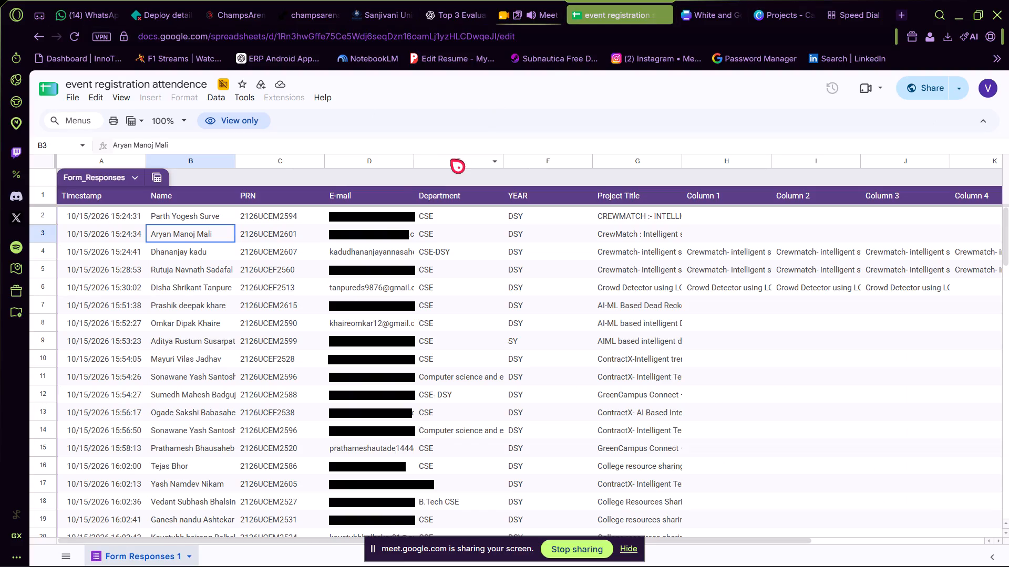
Replace page 6's recipient name with the first name and surname of the registration sheet's second participant.
{"action": "double_click", "coordinate": [157, 233]}
{"action": "double_click", "coordinate": [159, 229]}
{"action": "key", "text": "ctrl+c"}
{"action": "left_click", "coordinate": [689, 0]}
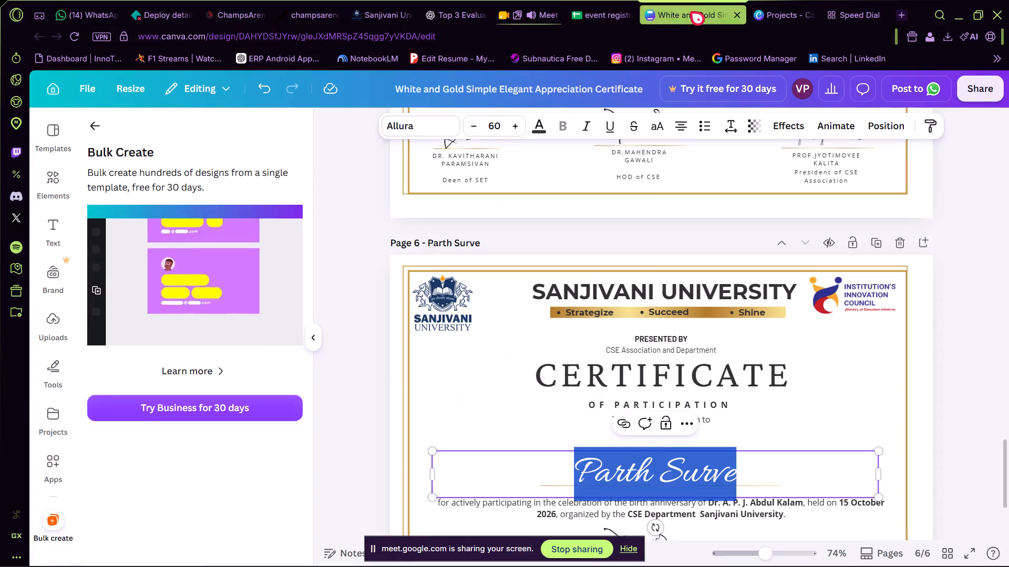
{"action": "key", "text": "ctrl+v"}
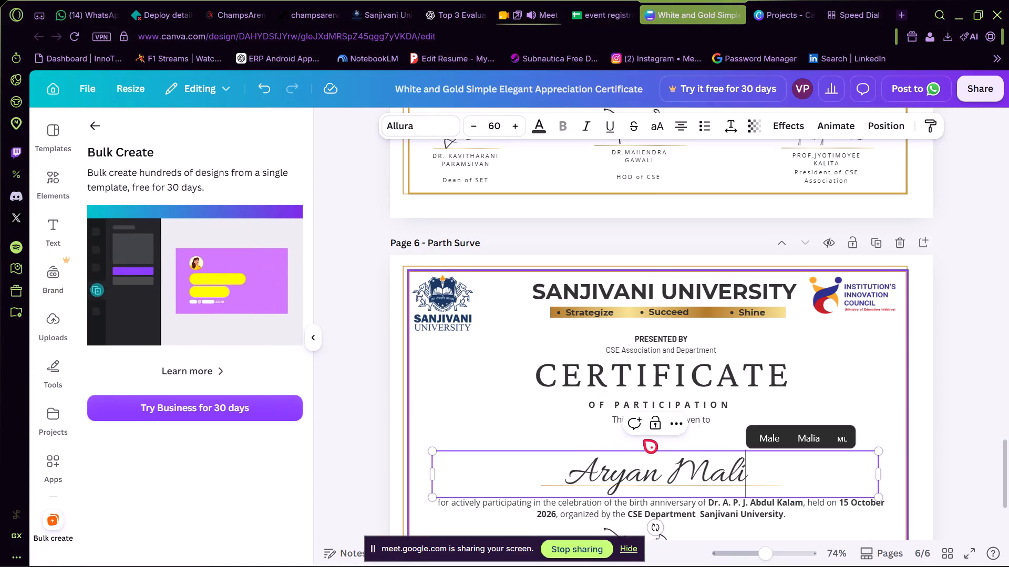
Copy the new recipient name from page 6's certificate and set it as the page 6 title.
{"action": "key", "text": "ctrl+a"}
{"action": "key", "text": "ctrl+c"}
{"action": "double_click", "coordinate": [464, 237]}
{"action": "key", "text": "ctrl+a"}
{"action": "key", "text": "ctrl+v"}
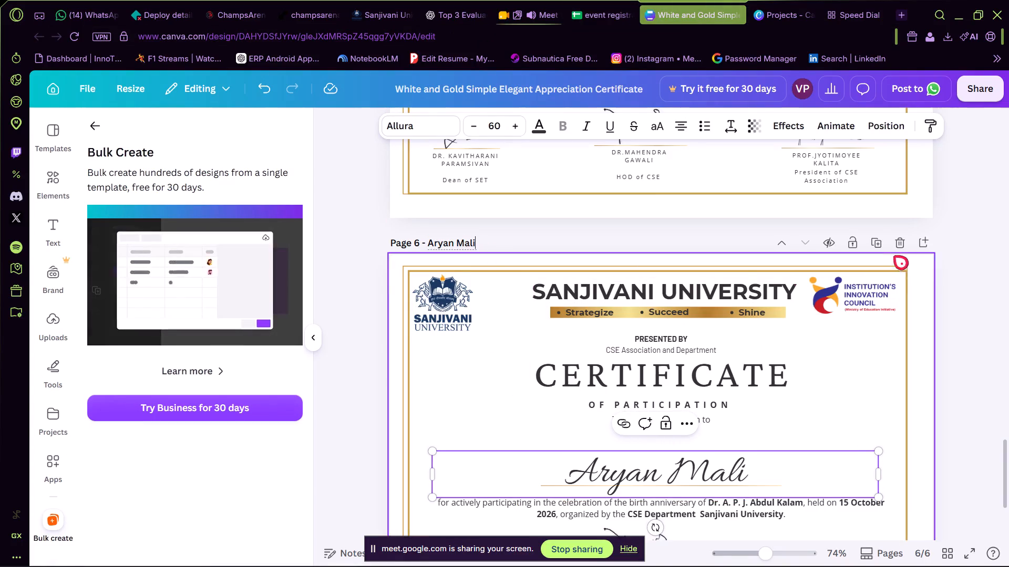
Duplicate the page 6 participation certificate as a new page 7.
{"action": "left_click", "coordinate": [881, 243]}
Open page 7's recipient name for editing and open the third participant's name cell in the registration sheet.
{"action": "double_click", "coordinate": [614, 476]}
{"action": "key", "text": "ctrl+a"}
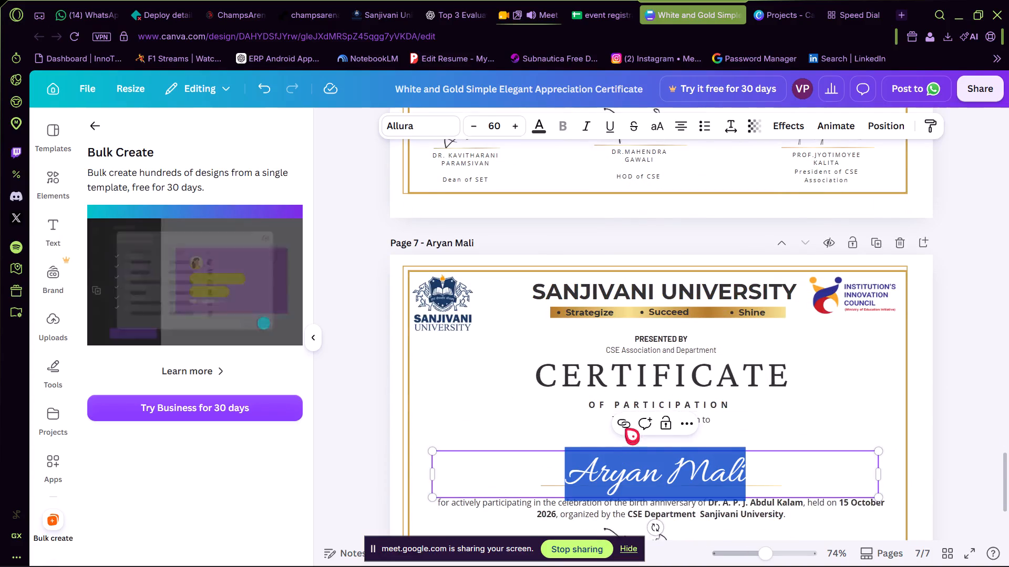
{"action": "left_click", "coordinate": [569, 0]}
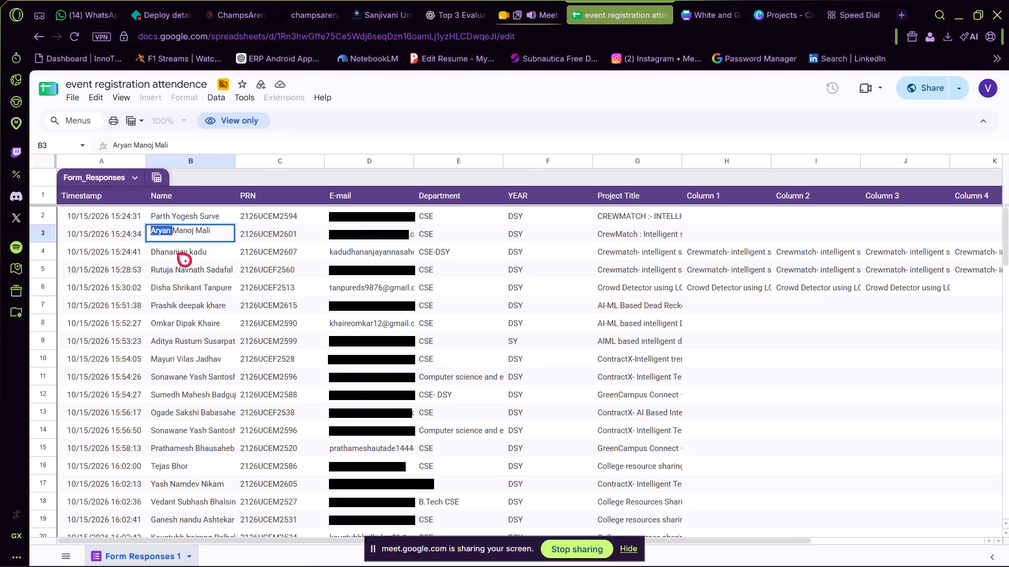
{"action": "double_click", "coordinate": [175, 251]}
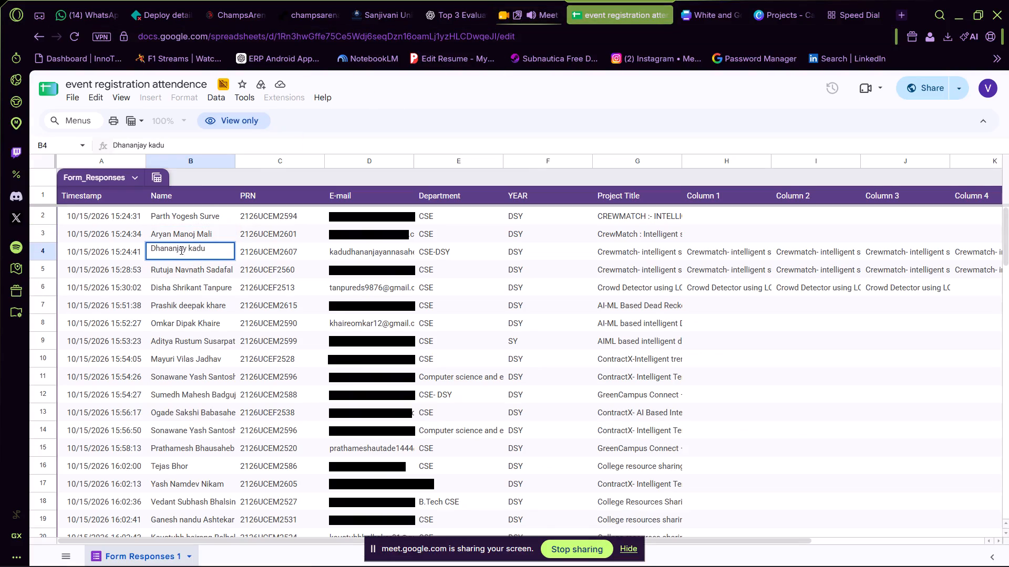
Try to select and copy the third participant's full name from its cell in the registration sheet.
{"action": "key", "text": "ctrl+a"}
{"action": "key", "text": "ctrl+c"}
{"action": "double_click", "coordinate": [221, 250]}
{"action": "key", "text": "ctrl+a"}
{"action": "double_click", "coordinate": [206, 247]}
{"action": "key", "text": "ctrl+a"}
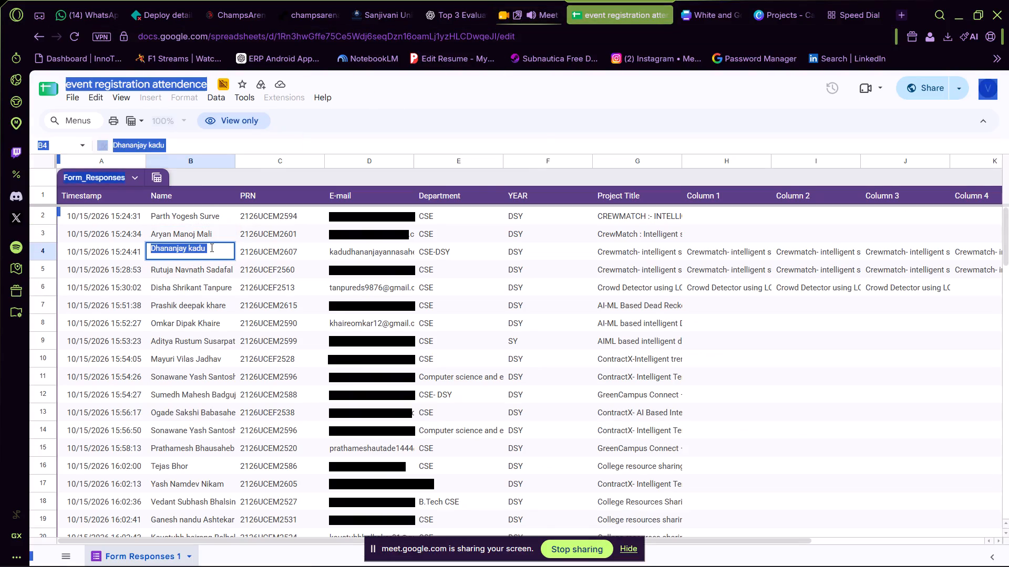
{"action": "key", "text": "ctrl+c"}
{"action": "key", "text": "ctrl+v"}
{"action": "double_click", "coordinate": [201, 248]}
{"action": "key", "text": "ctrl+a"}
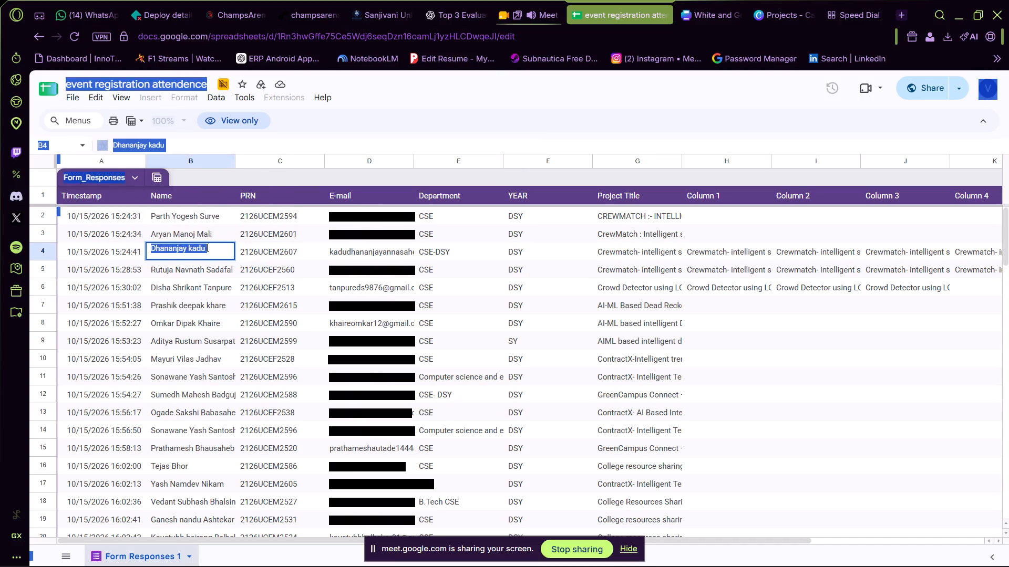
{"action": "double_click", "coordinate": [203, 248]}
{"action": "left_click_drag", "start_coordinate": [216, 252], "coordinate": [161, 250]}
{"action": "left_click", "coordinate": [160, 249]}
Copy the third participant's name from the registration sheet and use it as page 7's recipient name, with the surname capitalised.
{"action": "left_click_drag", "start_coordinate": [151, 248], "coordinate": [242, 248]}
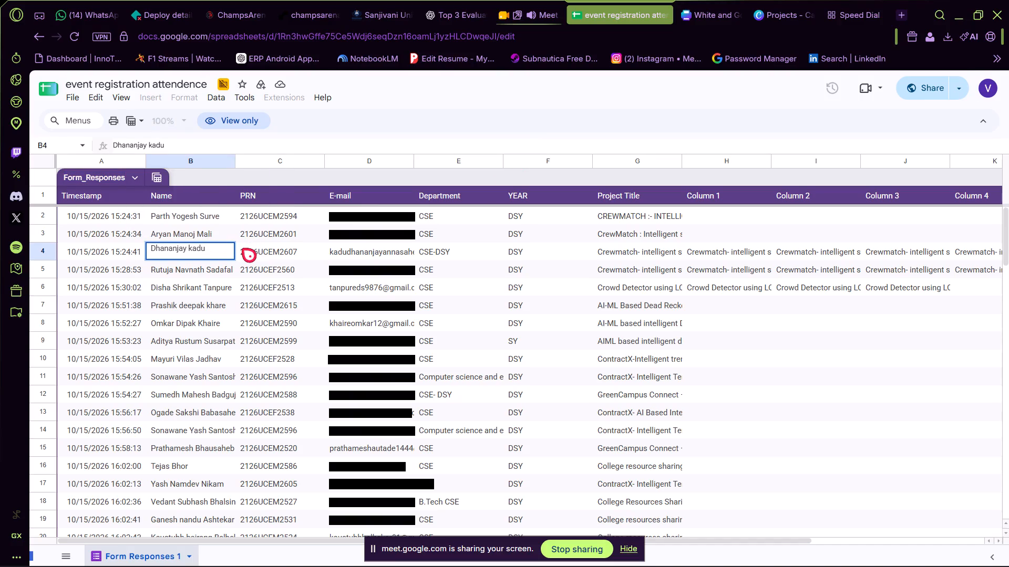
{"action": "left_click_drag", "start_coordinate": [242, 248], "coordinate": [218, 250]}
{"action": "key", "text": "ctrl+c"}
{"action": "left_click", "coordinate": [694, 0]}
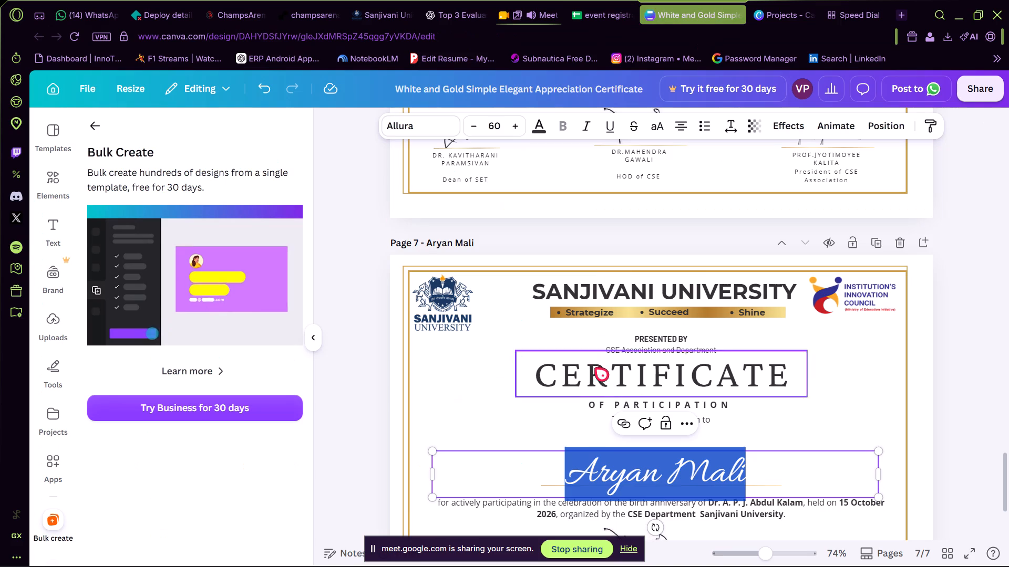
{"action": "key", "text": "ctrl+v"}
{"action": "left_click", "coordinate": [726, 464]}
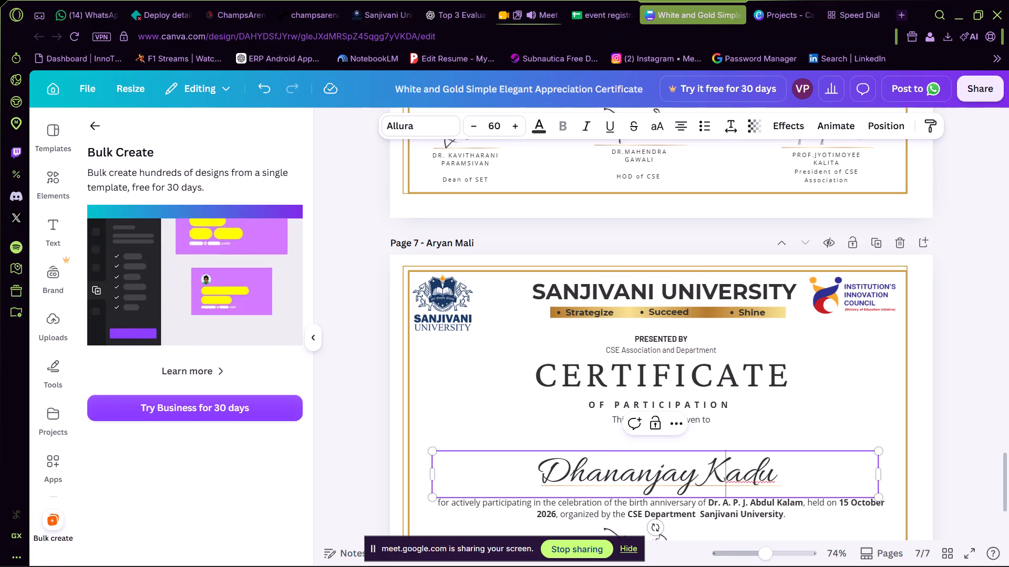
Copy the new recipient name from page 7's certificate and set it as the page 7 title.
{"action": "key", "text": "ctrl+a"}
{"action": "key", "text": "ctrl+c"}
{"action": "left_click", "coordinate": [467, 246]}
{"action": "key", "text": "ctrl+a"}
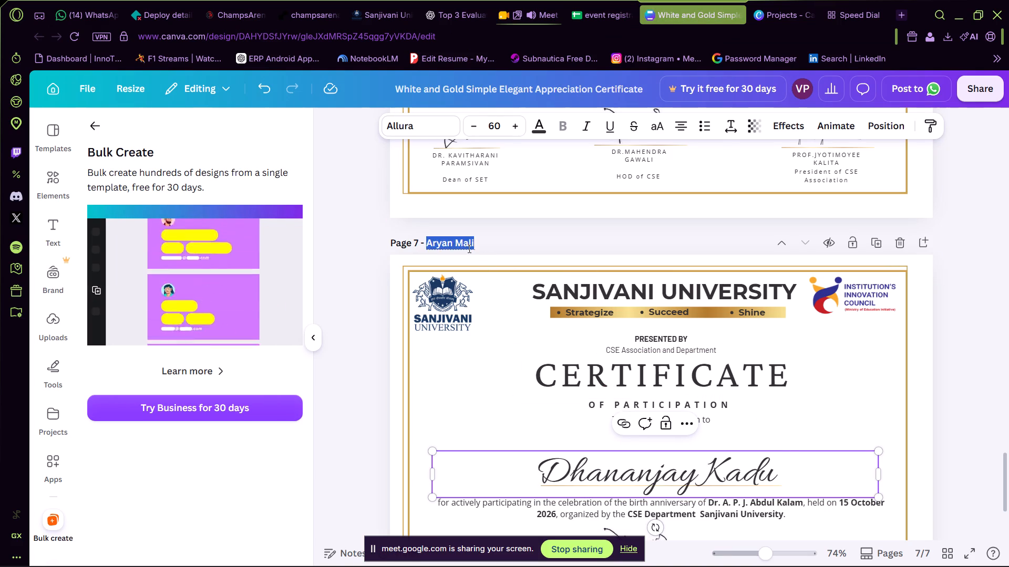
{"action": "key", "text": "ctrl+v"}
{"action": "left_click", "coordinate": [600, 257]}
{"action": "left_click", "coordinate": [627, 237]}
Duplicate the page 7 participation certificate as a new page 8.
{"action": "left_click", "coordinate": [877, 249]}
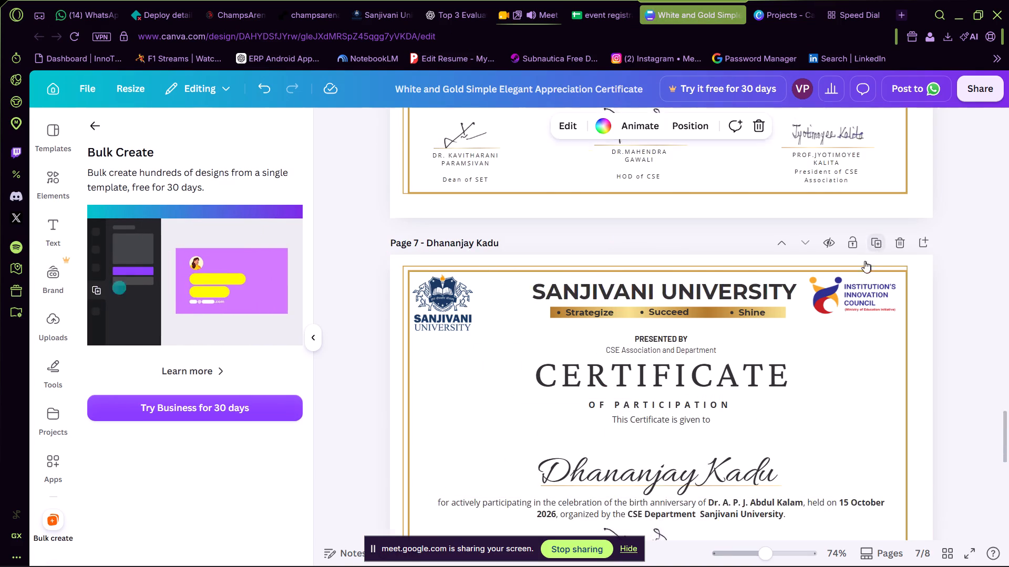
Open page 8's recipient name for editing.
{"action": "double_click", "coordinate": [650, 475]}
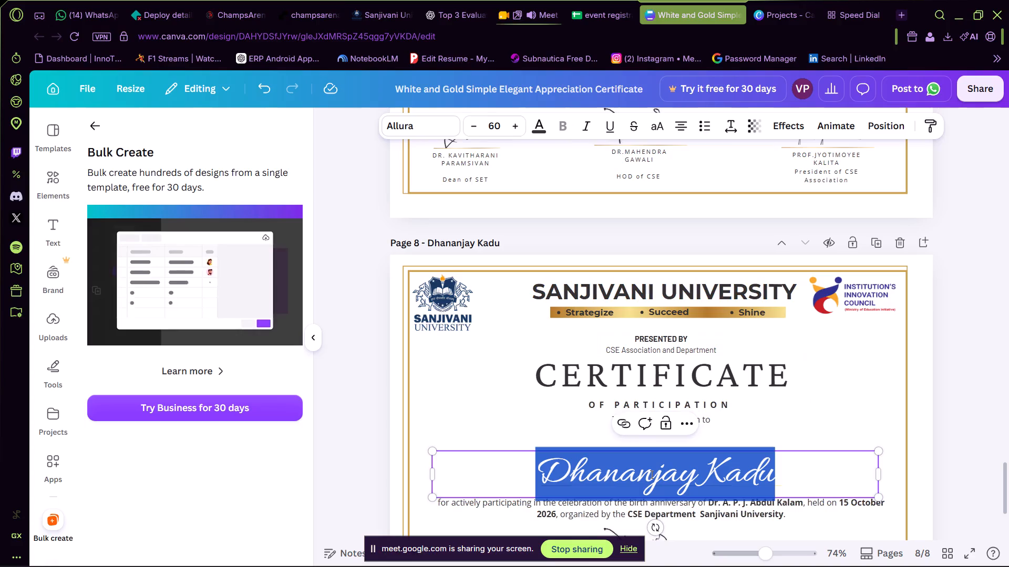
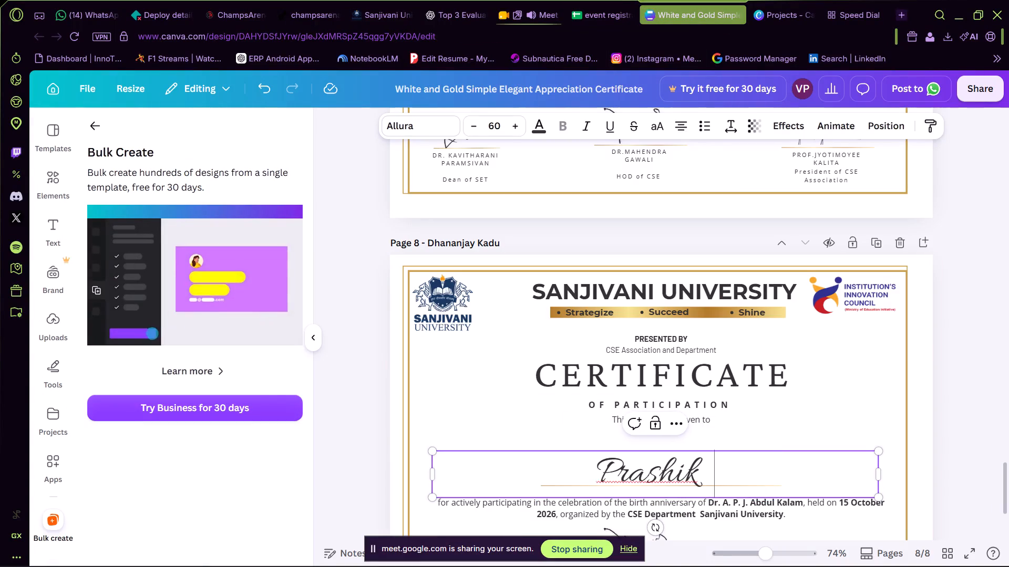
Complete the recipient name on page 8's certificate with the surname of the participant in row 7 of the registration sheet.
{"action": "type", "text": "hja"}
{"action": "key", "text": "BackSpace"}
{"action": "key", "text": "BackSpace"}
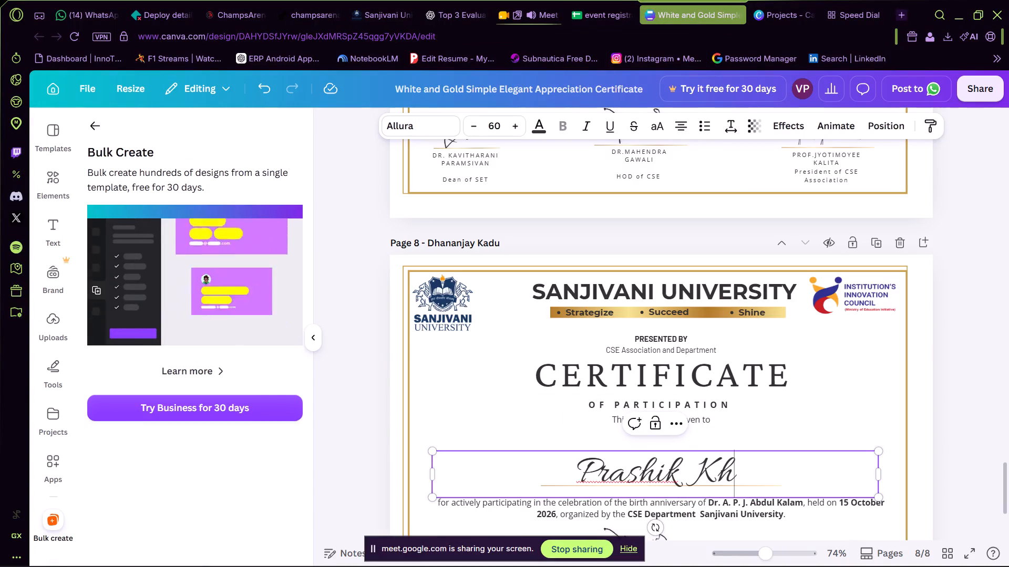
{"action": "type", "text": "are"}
Copy the completed recipient name from page 8's certificate and set it as the page 8 title.
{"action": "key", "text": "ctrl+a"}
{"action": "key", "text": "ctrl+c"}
{"action": "double_click", "coordinate": [436, 245]}
{"action": "key", "text": "ctrl+a"}
{"action": "key", "text": "ctrl+v"}
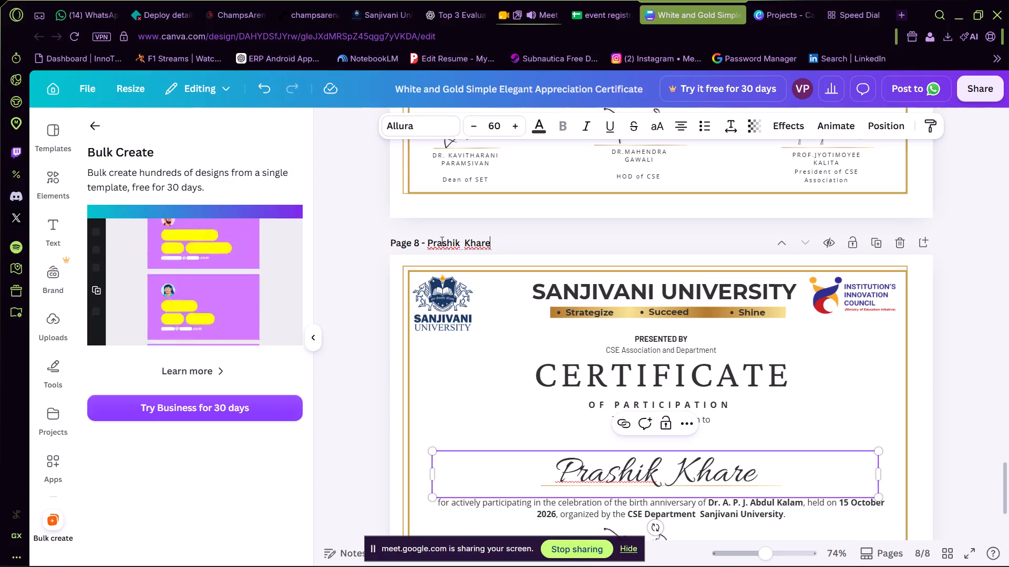
Duplicate the page 8 participation certificate as a new page 9.
{"action": "left_click", "coordinate": [874, 247]}
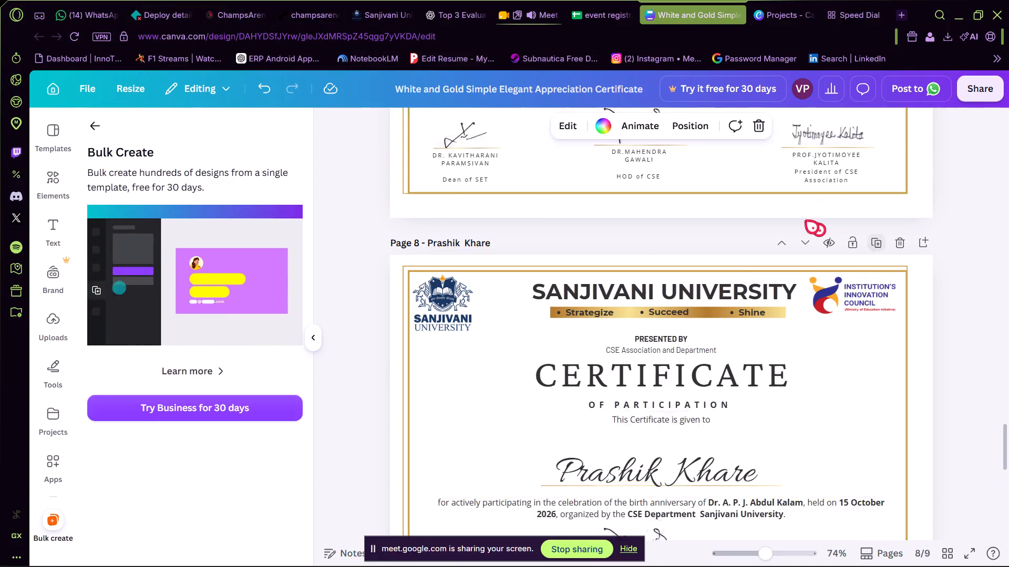
Switch to the event registration attendence sheet to look up the next participant's name in row 8.
{"action": "left_click", "coordinate": [601, 0]}
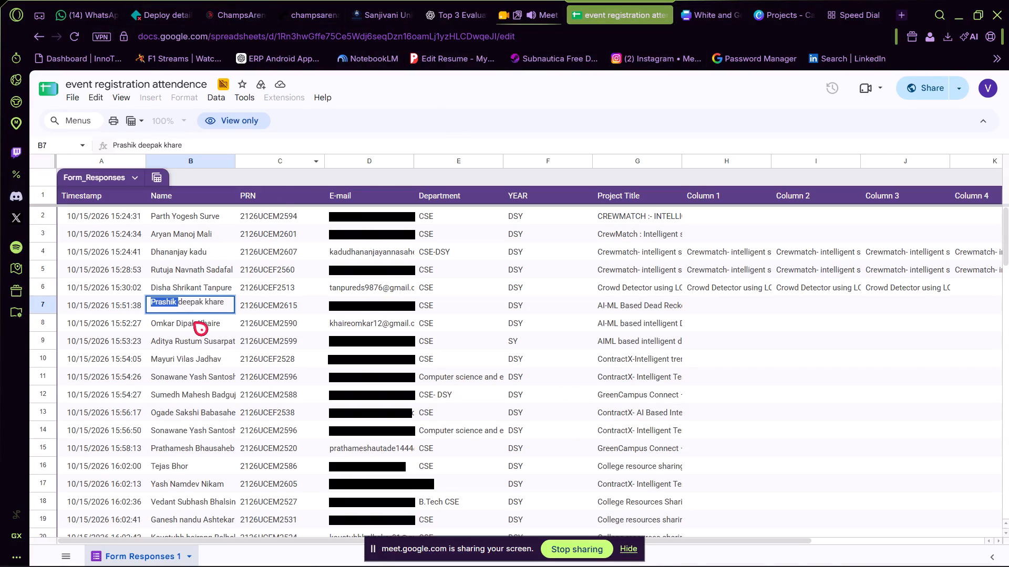
Copy the first name in row 8 of the attendance sheet and replace page 9's recipient in Canva with that participant's first name and surname.
{"action": "double_click", "coordinate": [193, 321]}
{"action": "double_click", "coordinate": [161, 317]}
{"action": "key", "text": "ctrl+c"}
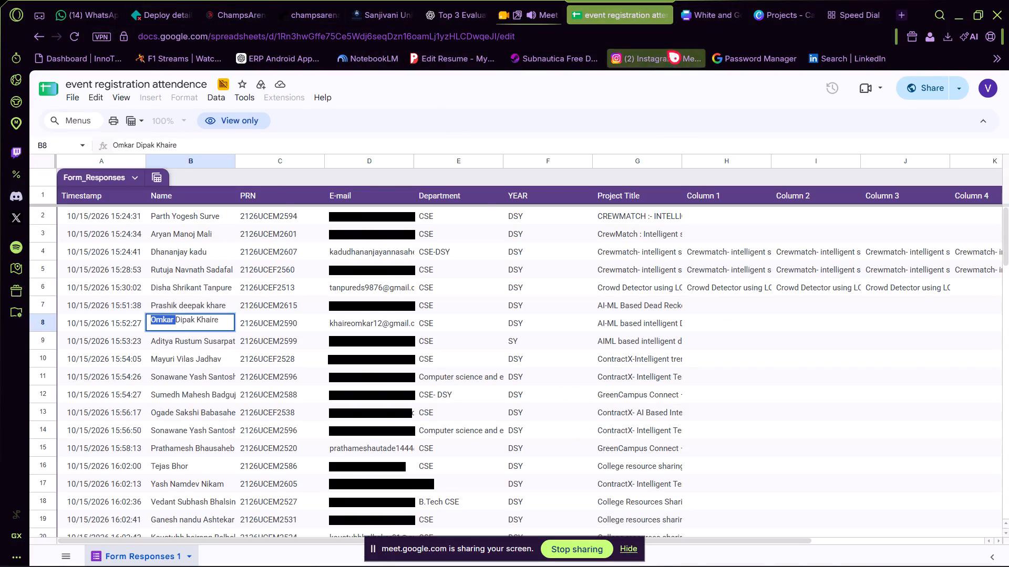
{"action": "left_click", "coordinate": [754, 0]}
{"action": "left_click", "coordinate": [868, 0]}
{"action": "left_click", "coordinate": [782, 0]}
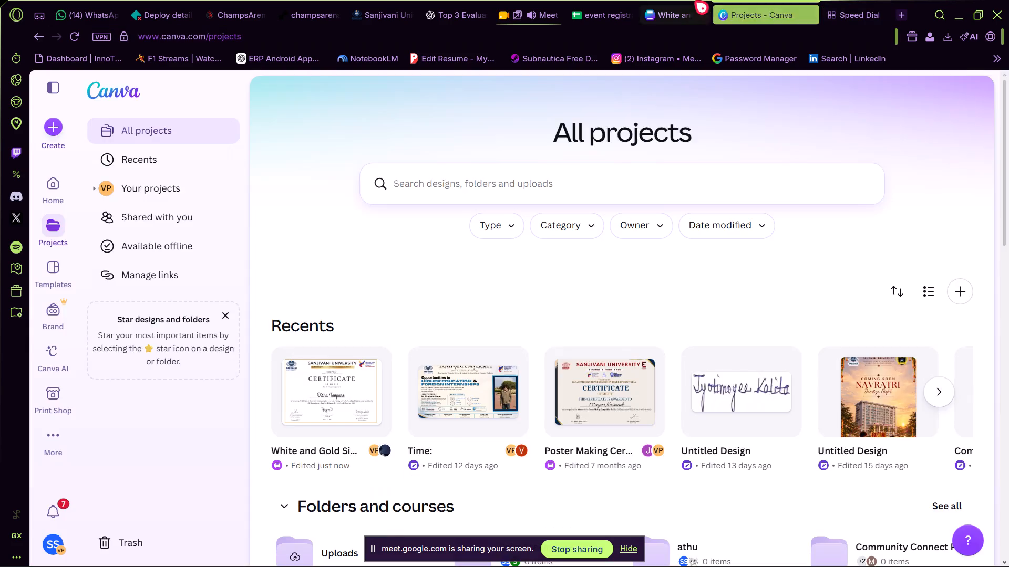
{"action": "left_click", "coordinate": [693, 0]}
{"action": "double_click", "coordinate": [635, 471]}
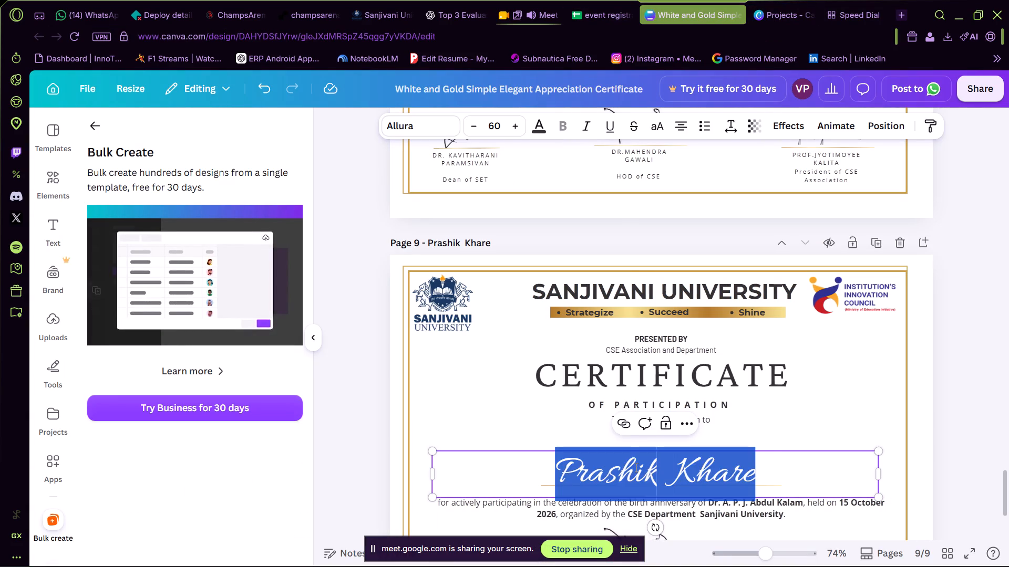
{"action": "key", "text": "ctrl+v"}
{"action": "type", "text": "haire"}
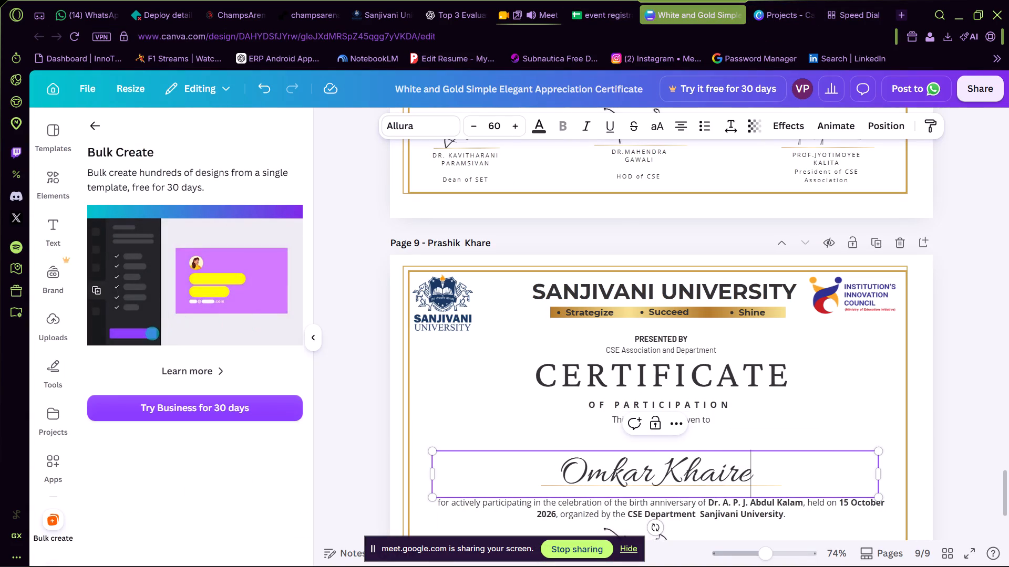
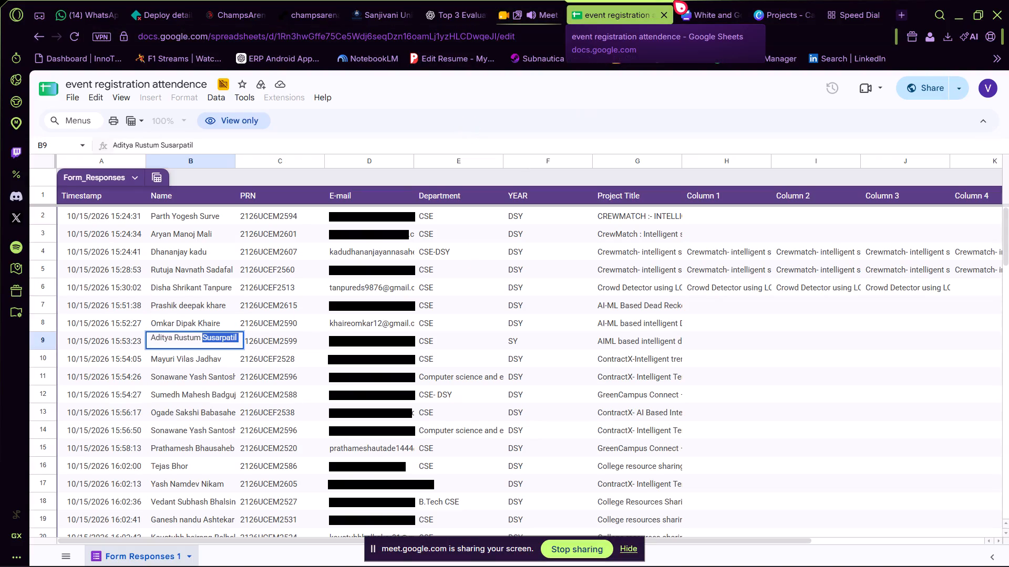
Switch to the Canva certificate design and review the merit and participation certificates across pages 1 to 10.
{"action": "left_click", "coordinate": [674, 0]}
{"action": "left_click", "coordinate": [743, 0]}
{"action": "scroll", "coordinate": [765, 313], "scroll_direction": "up", "scroll_amount": 8}
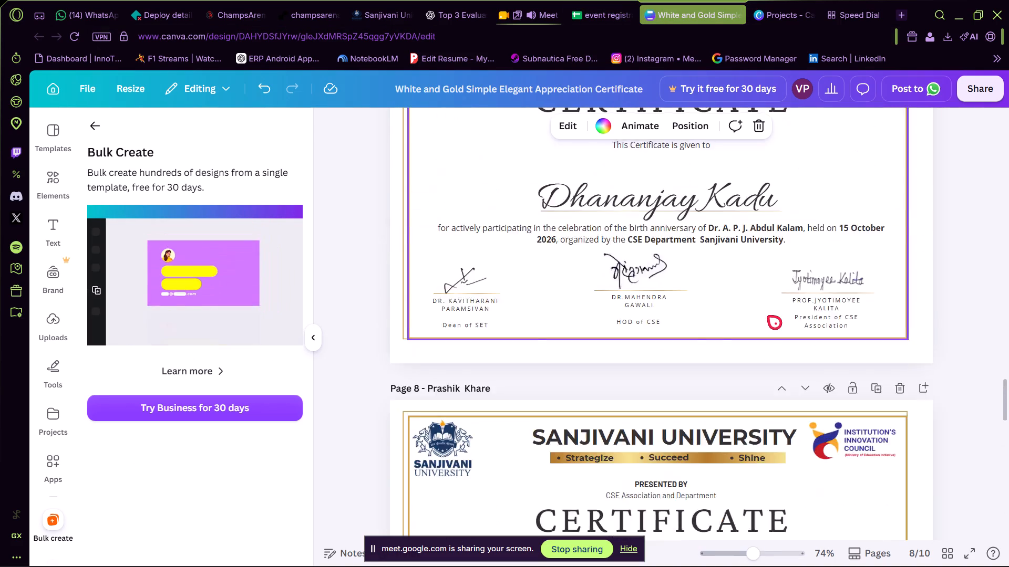
{"action": "scroll", "coordinate": [767, 315], "scroll_direction": "up", "scroll_amount": 10}
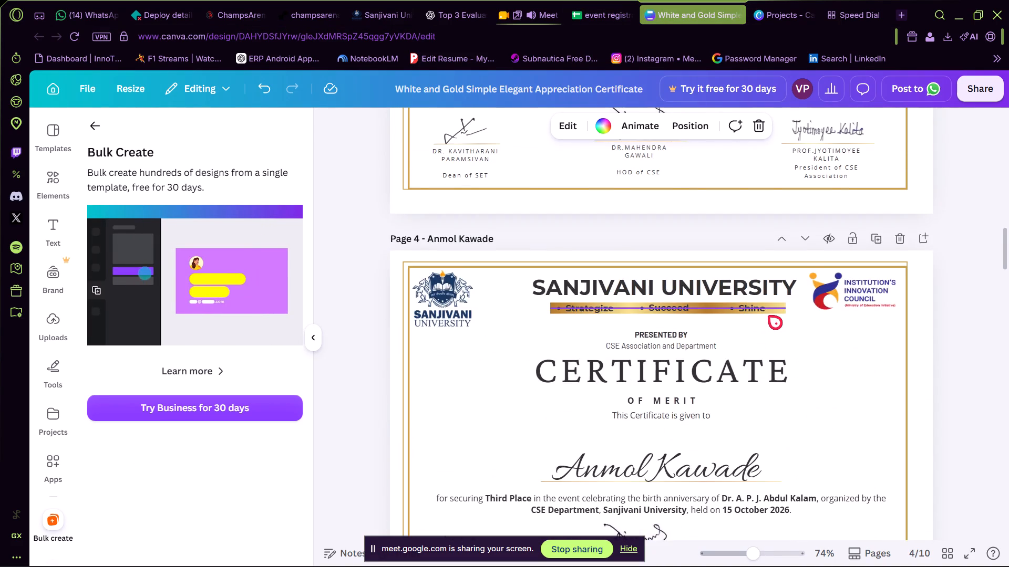
{"action": "scroll", "coordinate": [768, 315], "scroll_direction": "up", "scroll_amount": 10}
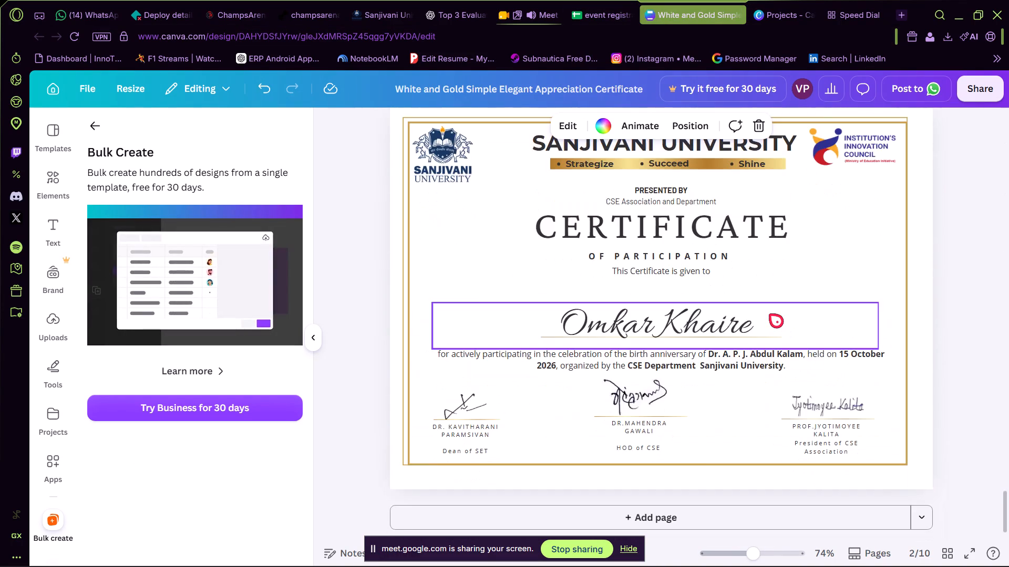
{"action": "scroll", "coordinate": [769, 313], "scroll_direction": "up", "scroll_amount": 4}
{"action": "scroll", "coordinate": [769, 313], "scroll_direction": "down", "scroll_amount": 1}
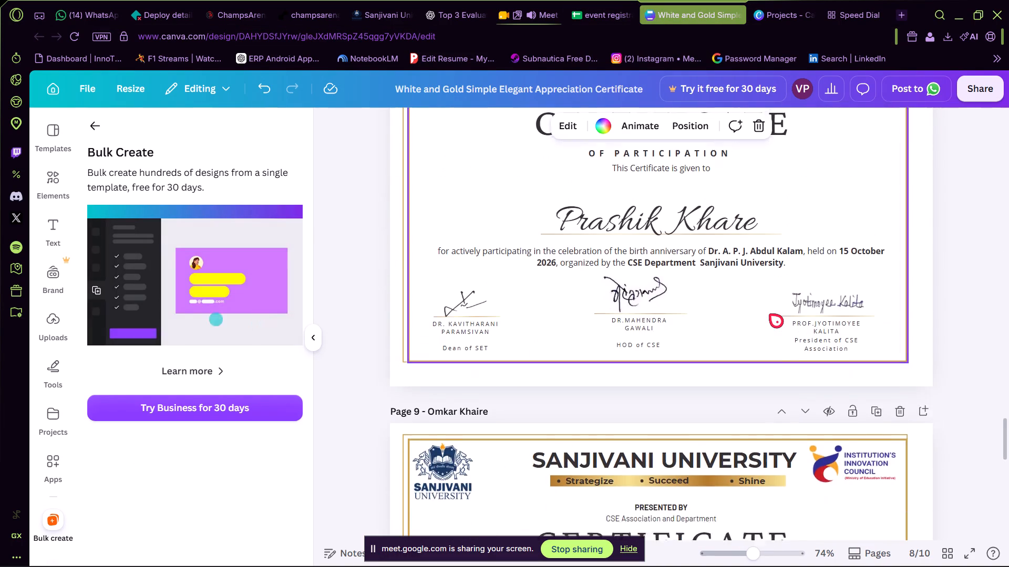
{"action": "scroll", "coordinate": [769, 313], "scroll_direction": "up", "scroll_amount": 14}
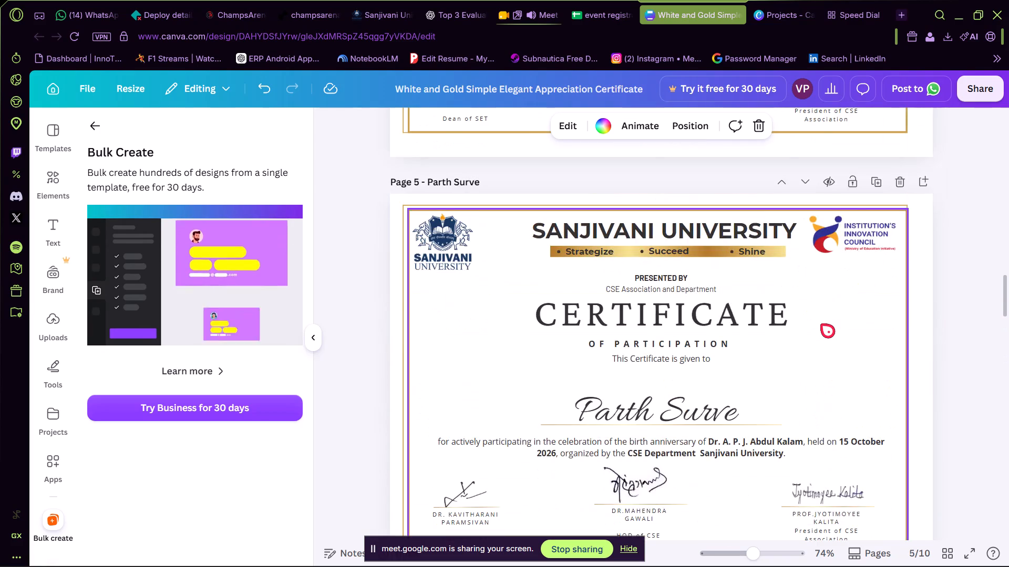
{"action": "scroll", "coordinate": [820, 323], "scroll_direction": "up", "scroll_amount": 8}
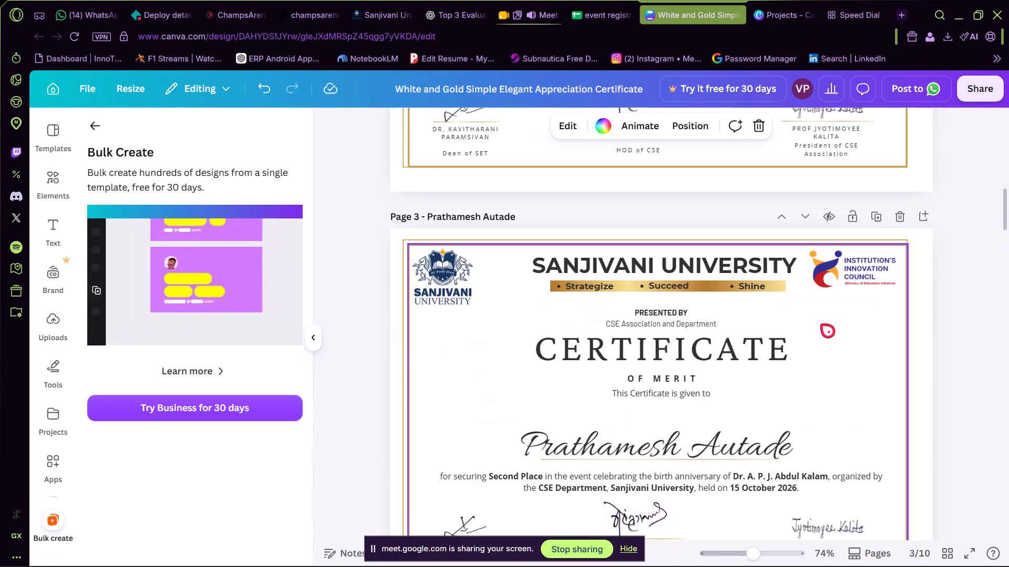
{"action": "scroll", "coordinate": [820, 323], "scroll_direction": "up", "scroll_amount": 7}
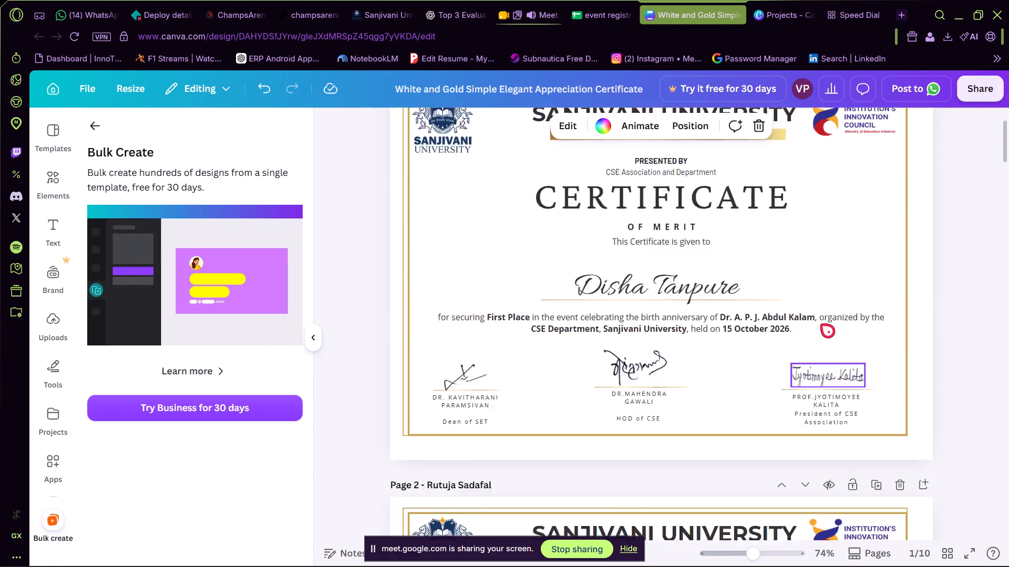
{"action": "scroll", "coordinate": [820, 323], "scroll_direction": "up", "scroll_amount": 3}
{"action": "scroll", "coordinate": [820, 323], "scroll_direction": "down", "scroll_amount": 20}
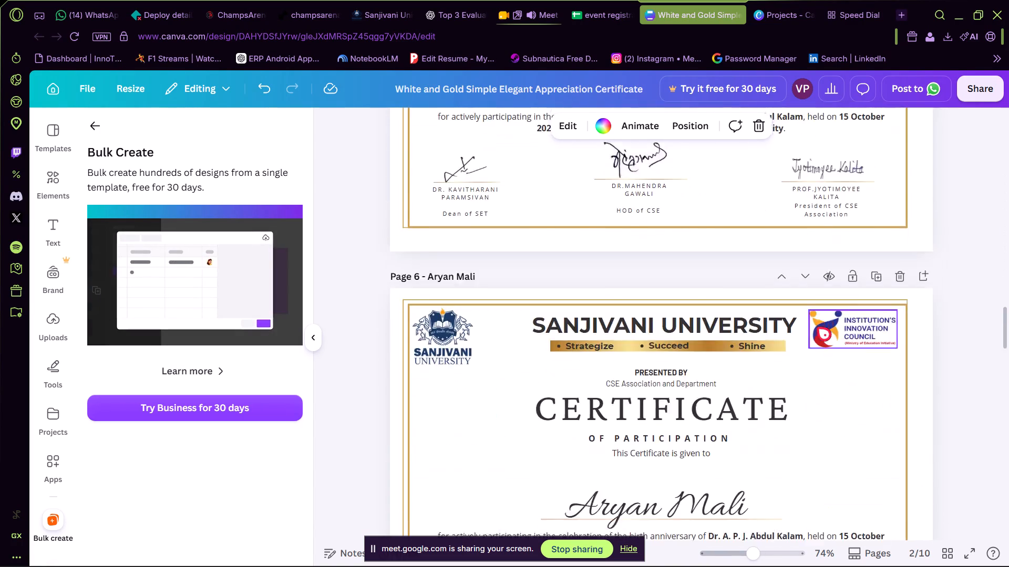
{"action": "scroll", "coordinate": [817, 327], "scroll_direction": "down", "scroll_amount": 20}
{"action": "scroll", "coordinate": [817, 327], "scroll_direction": "down", "scroll_amount": 1}
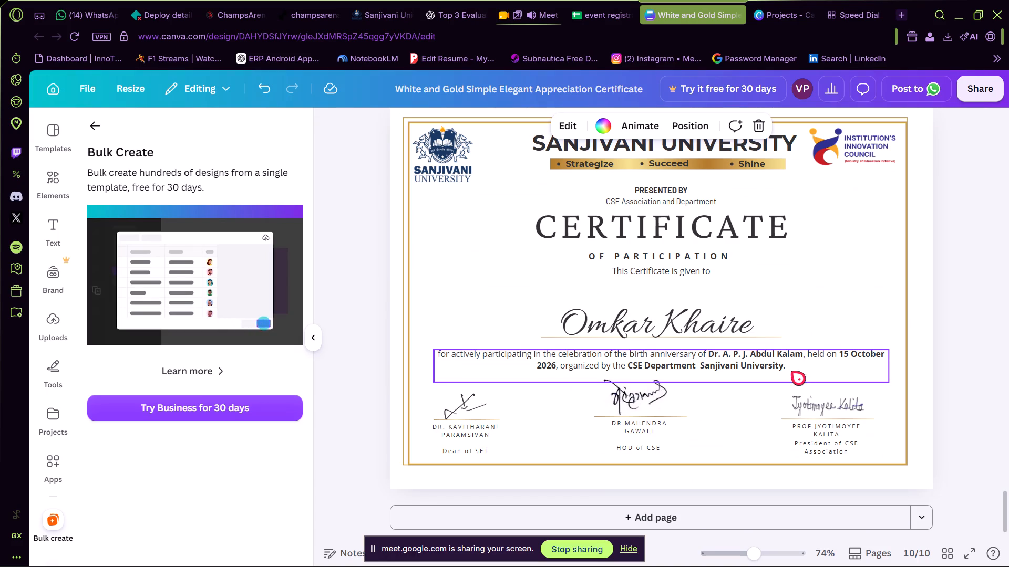
{"action": "scroll", "coordinate": [819, 302], "scroll_direction": "up", "scroll_amount": 3}
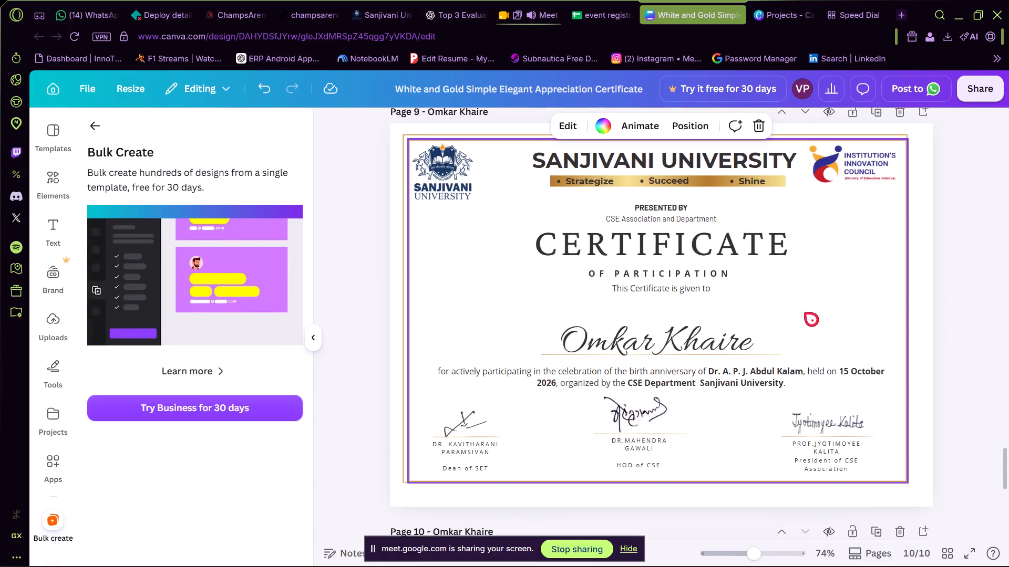
Replace page 10's recipient name with the surname copied from row 9 of the attendance sheet, followed by "Sura".
{"action": "scroll", "coordinate": [802, 313], "scroll_direction": "down", "scroll_amount": 4}
{"action": "double_click", "coordinate": [688, 318]}
{"action": "key", "text": "ctrl+a"}
{"action": "key", "text": "ctrl+v"}
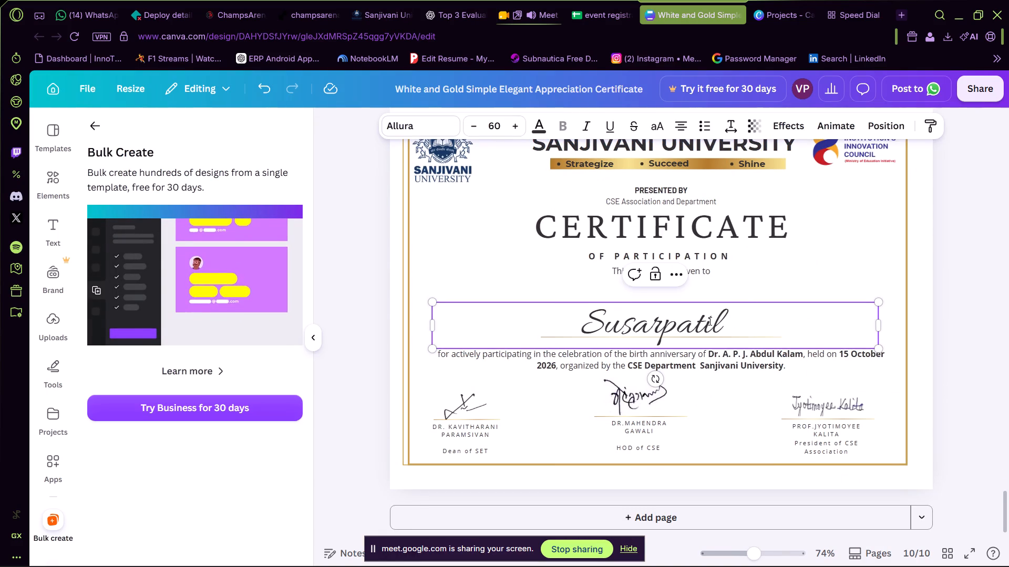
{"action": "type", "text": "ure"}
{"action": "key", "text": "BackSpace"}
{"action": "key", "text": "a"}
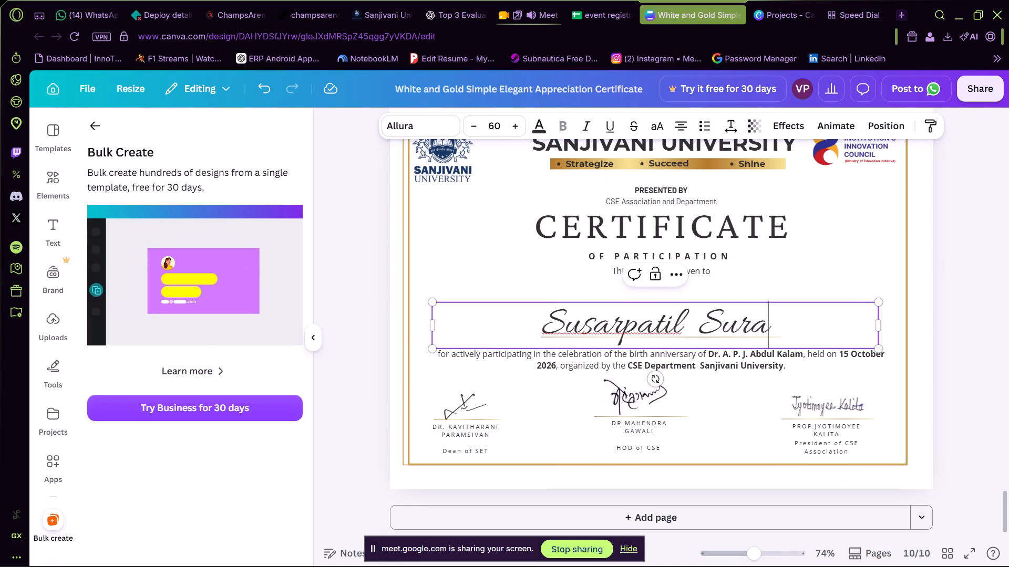
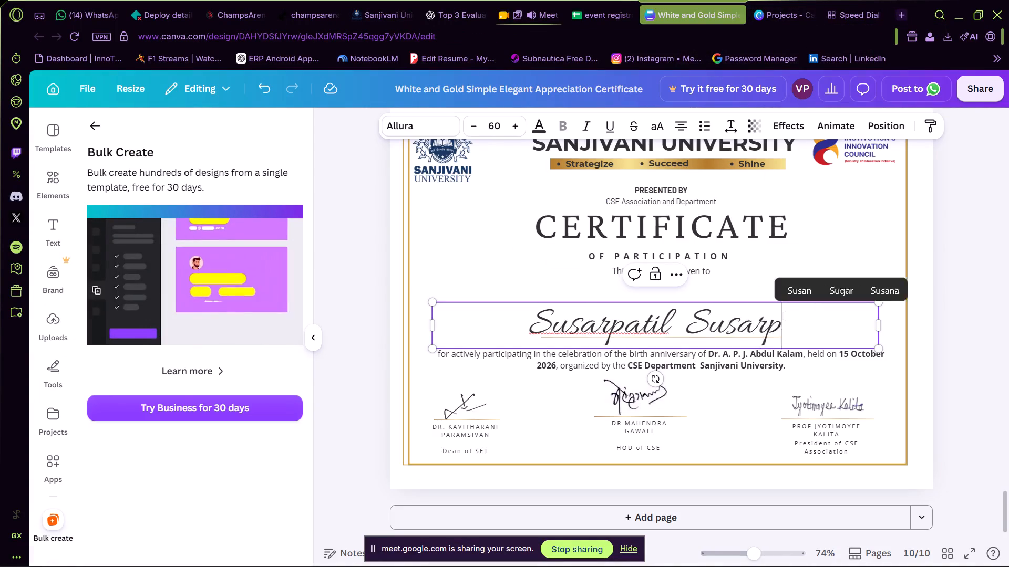
Correct page 10's recipient name to the first name and surname listed in row 9 of the attendance sheet.
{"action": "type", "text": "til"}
{"action": "left_click", "coordinate": [783, 289]}
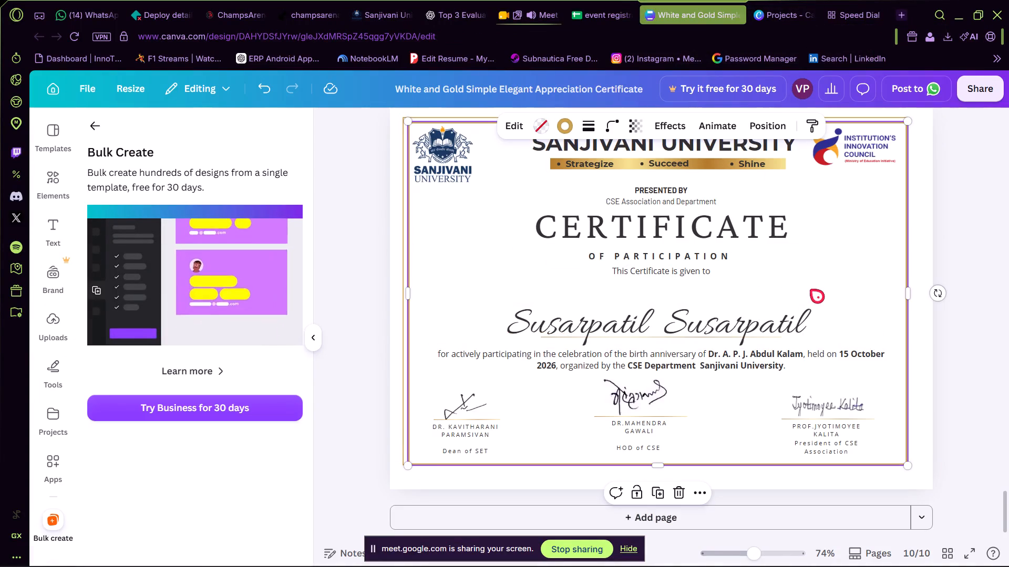
{"action": "double_click", "coordinate": [682, 332]}
{"action": "key", "text": "ctrl+a"}
{"action": "key", "text": "ctrl+c"}
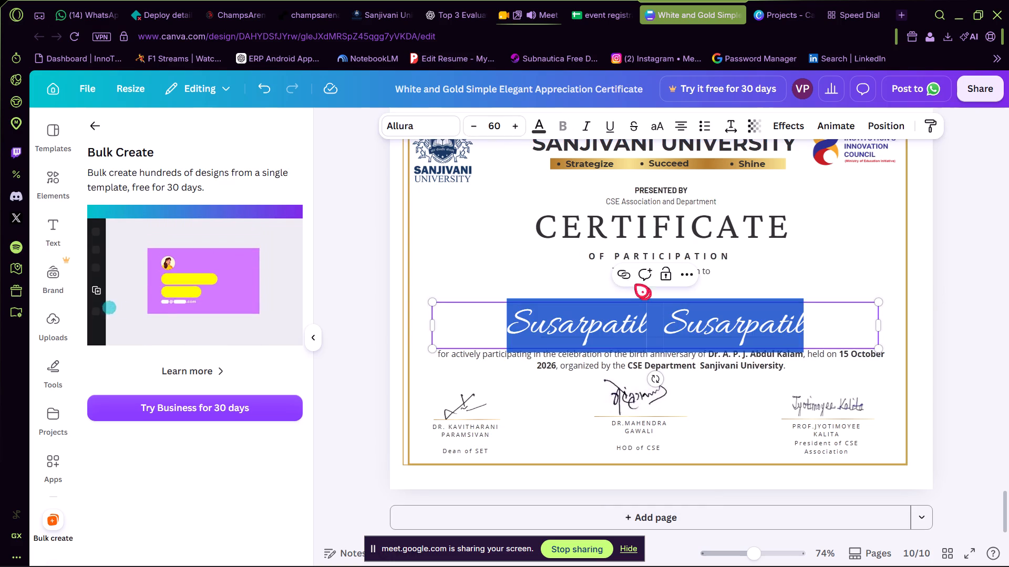
{"action": "left_click", "coordinate": [369, 212]}
{"action": "double_click", "coordinate": [552, 309]}
{"action": "double_click", "coordinate": [561, 318]}
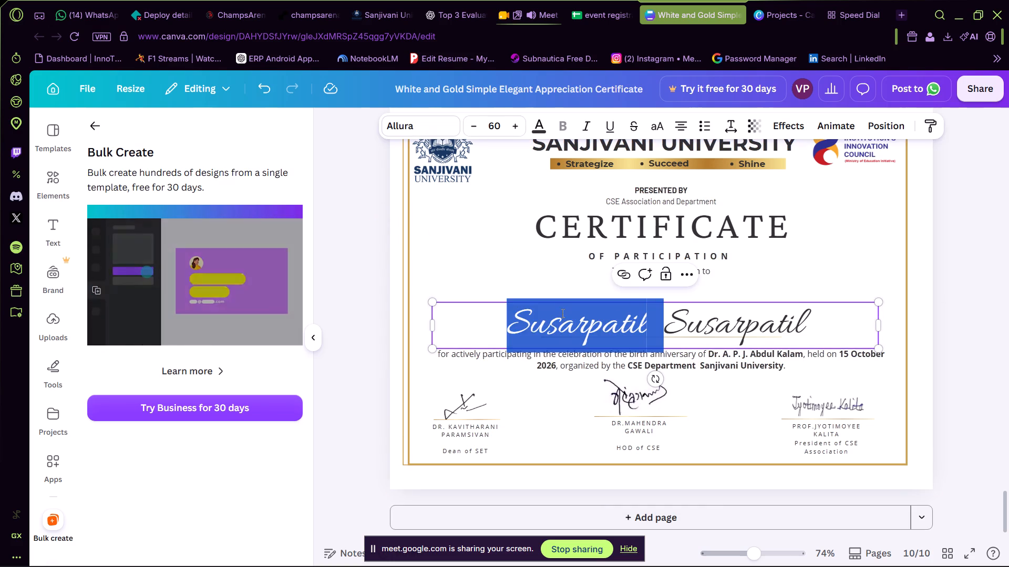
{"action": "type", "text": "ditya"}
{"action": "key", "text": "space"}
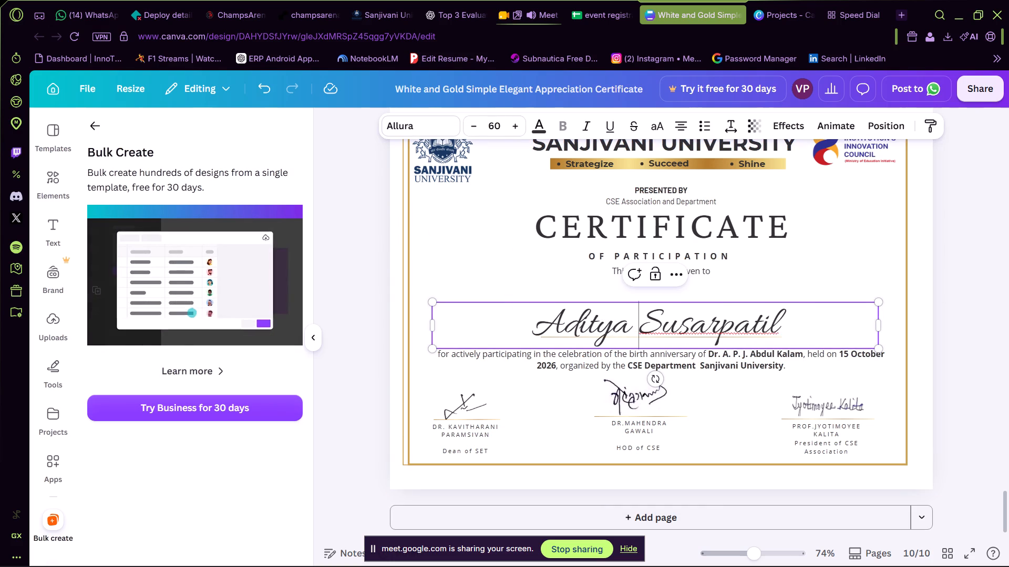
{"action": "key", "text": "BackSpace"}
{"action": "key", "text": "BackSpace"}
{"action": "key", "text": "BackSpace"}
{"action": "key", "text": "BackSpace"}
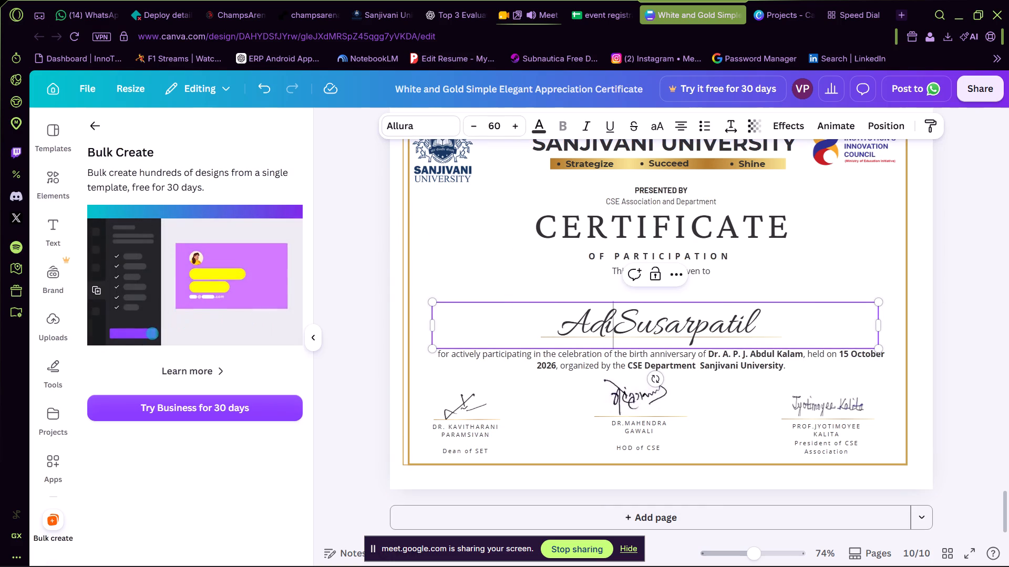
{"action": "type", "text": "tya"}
Set page 10's title to the recipient's name, with a space between the first name and surname.
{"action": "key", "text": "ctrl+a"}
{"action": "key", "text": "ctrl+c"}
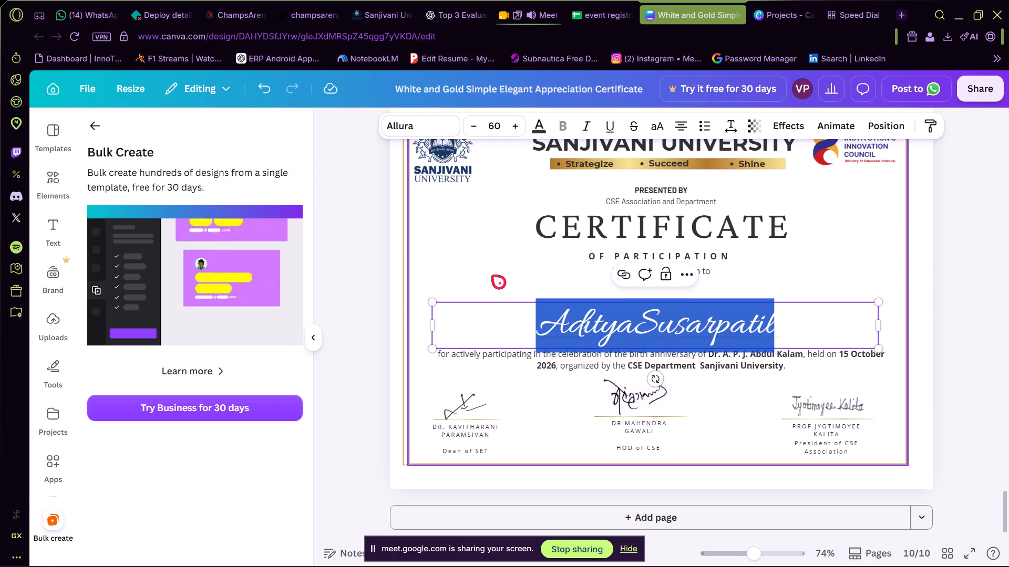
{"action": "left_click", "coordinate": [493, 272]}
{"action": "scroll", "coordinate": [489, 272], "scroll_direction": "up", "scroll_amount": 1}
{"action": "double_click", "coordinate": [473, 197]}
{"action": "key", "text": "ctrl+a"}
{"action": "key", "text": "ctrl+v"}
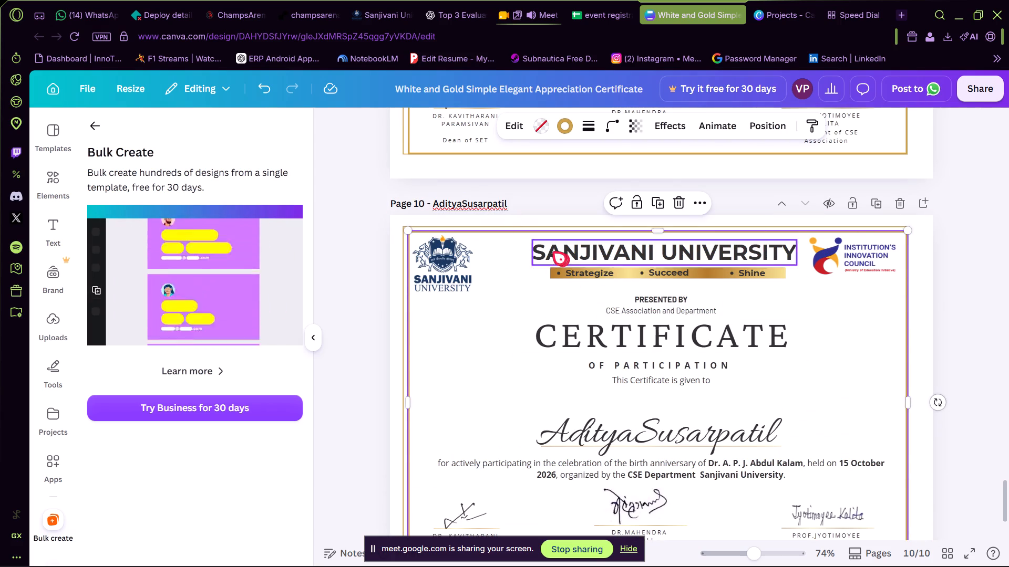
{"action": "left_click", "coordinate": [461, 203]}
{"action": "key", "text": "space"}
{"action": "key", "text": "ctrl+a"}
{"action": "key", "text": "ctrl+c"}
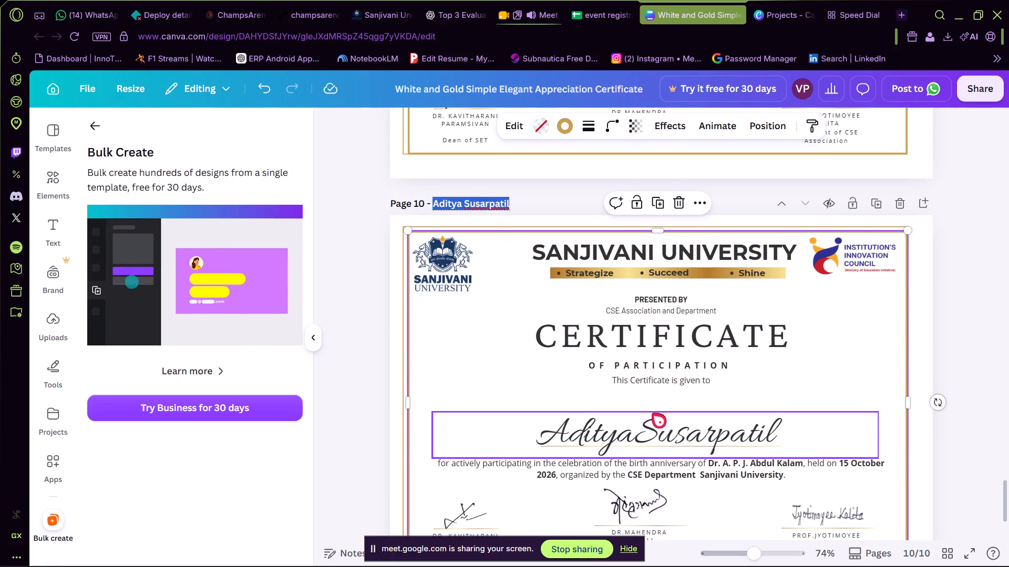
Insert a space between the first name and surname in page 10's recipient text.
{"action": "left_click", "coordinate": [652, 423]}
{"action": "double_click", "coordinate": [635, 424]}
{"action": "left_click", "coordinate": [636, 426]}
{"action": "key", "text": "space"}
{"action": "key", "text": "ctrl+s"}
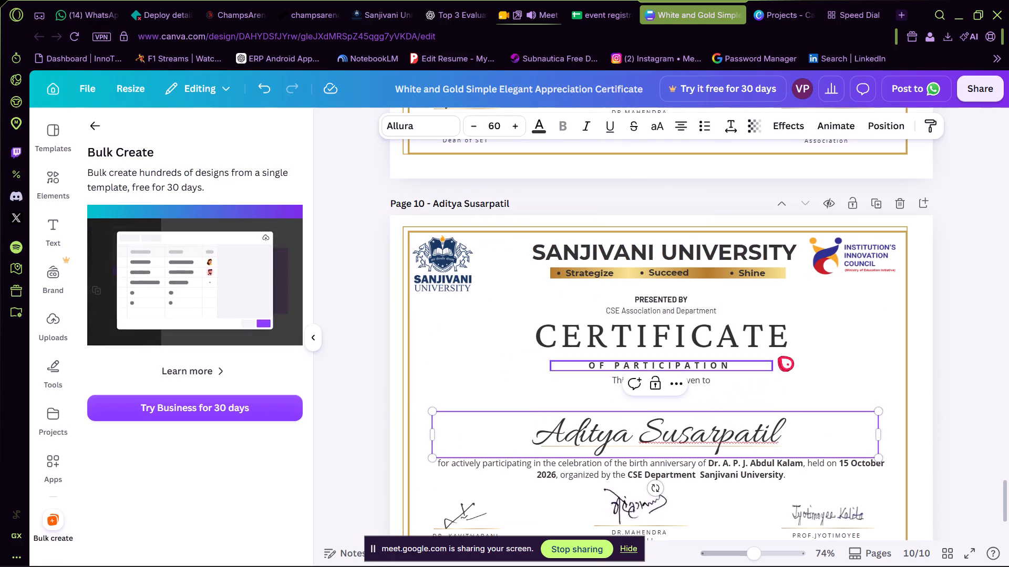
Duplicate page 10 and replace page 11's recipient with the first name and surname from row 10 of the attendance sheet.
{"action": "left_click", "coordinate": [869, 200]}
{"action": "left_click", "coordinate": [573, 0]}
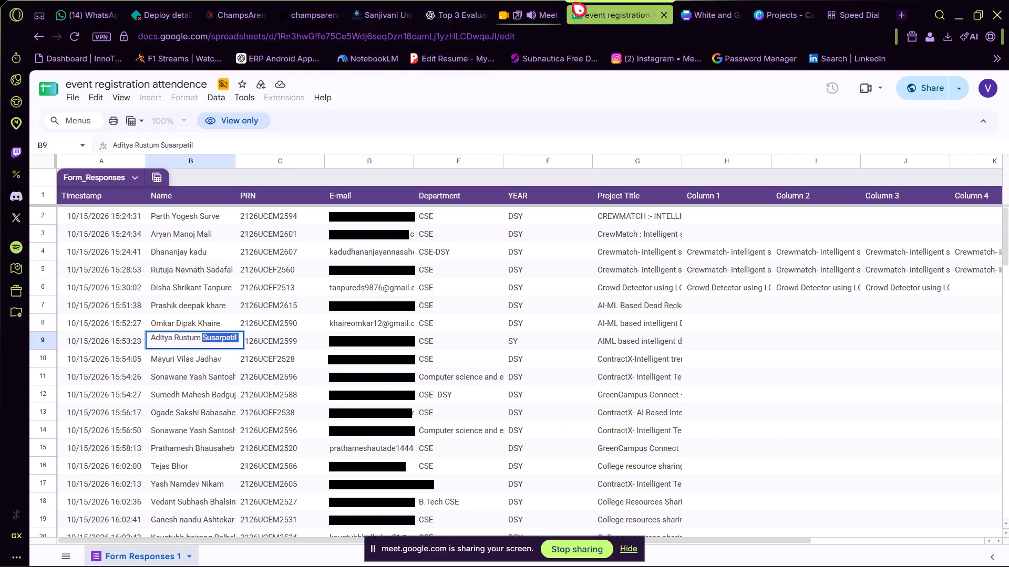
{"action": "double_click", "coordinate": [202, 364]}
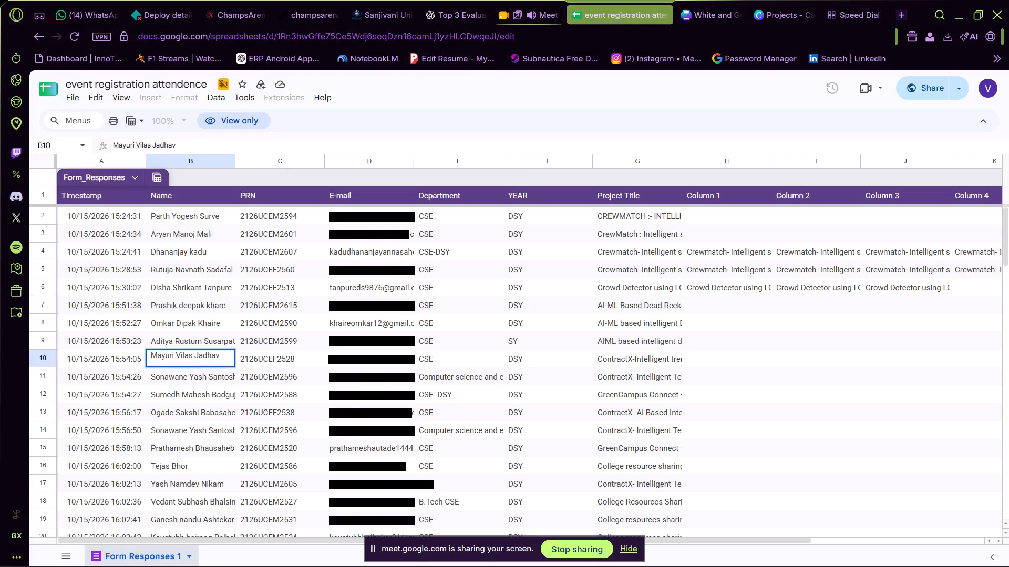
{"action": "double_click", "coordinate": [157, 355]}
{"action": "key", "text": "ctrl+c"}
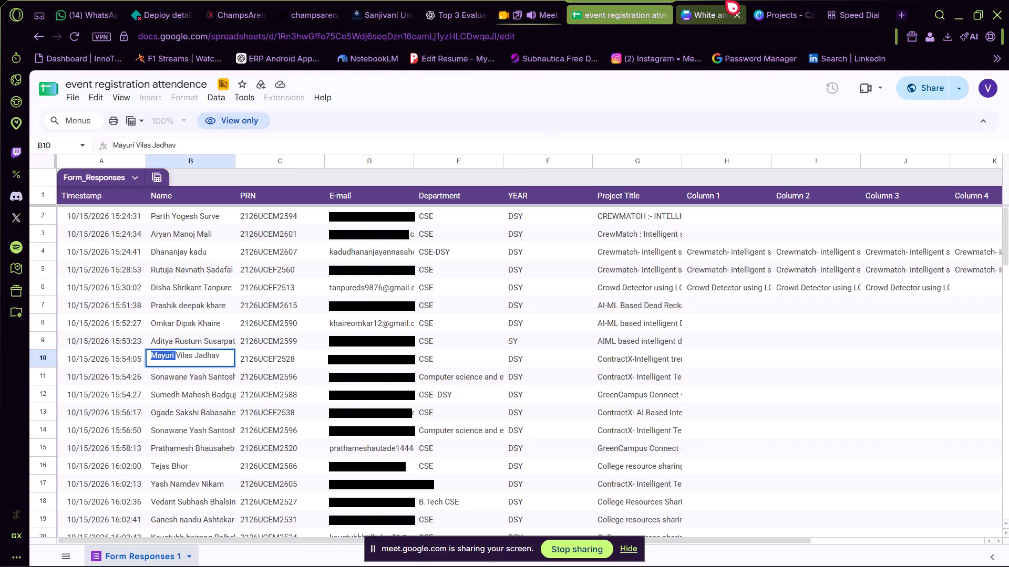
{"action": "left_click", "coordinate": [725, 0]}
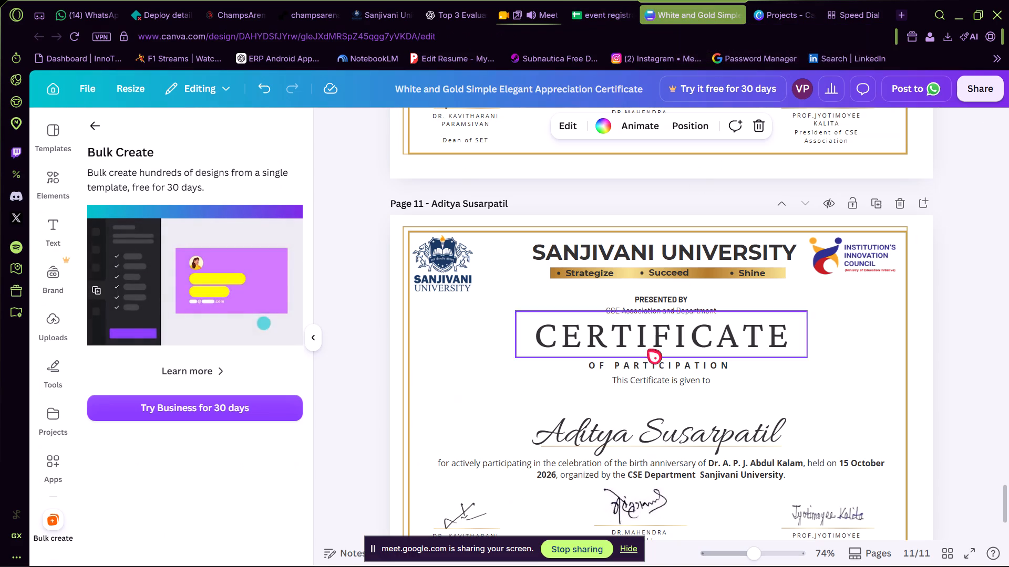
{"action": "double_click", "coordinate": [644, 432]}
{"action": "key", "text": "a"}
{"action": "key", "text": "ctrl+v"}
{"action": "key", "text": "ctrl+a"}
{"action": "key", "text": "ctrl+v"}
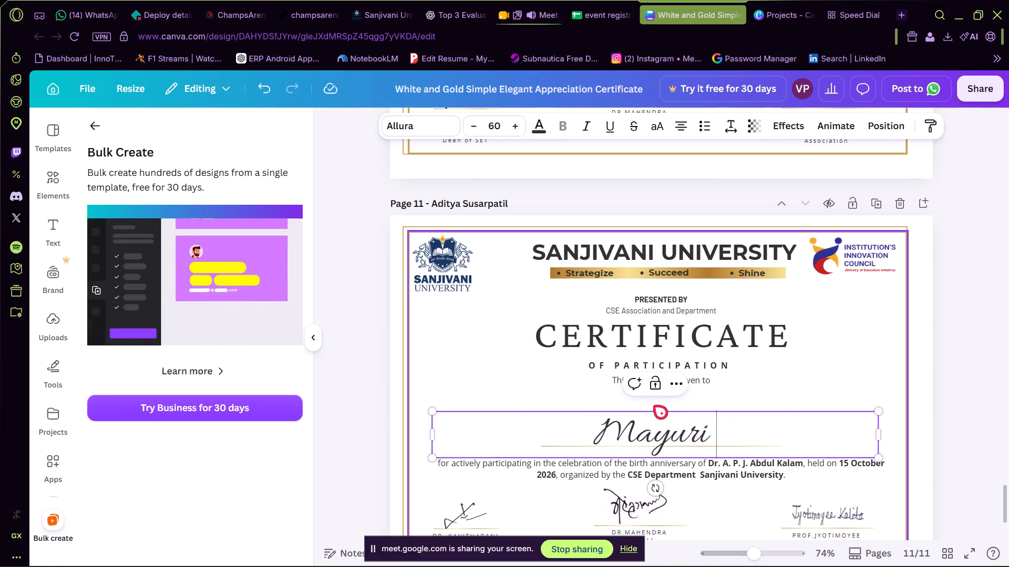
Copy page 11's recipient name into that page's title.
{"action": "key", "text": "ctrl+a"}
{"action": "key", "text": "ctrl+c"}
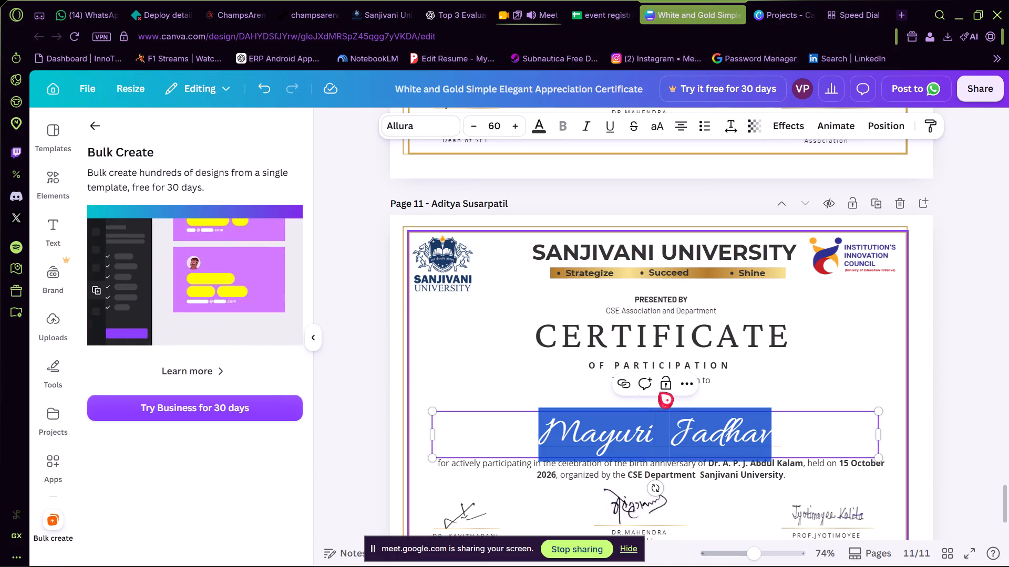
{"action": "left_click", "coordinate": [460, 205]}
{"action": "key", "text": "ctrl+a"}
{"action": "key", "text": "ctrl+v"}
Duplicate page 11 and replace page 12's recipient with the surname at the start of row 11's name in the attendance sheet.
{"action": "left_click", "coordinate": [880, 203]}
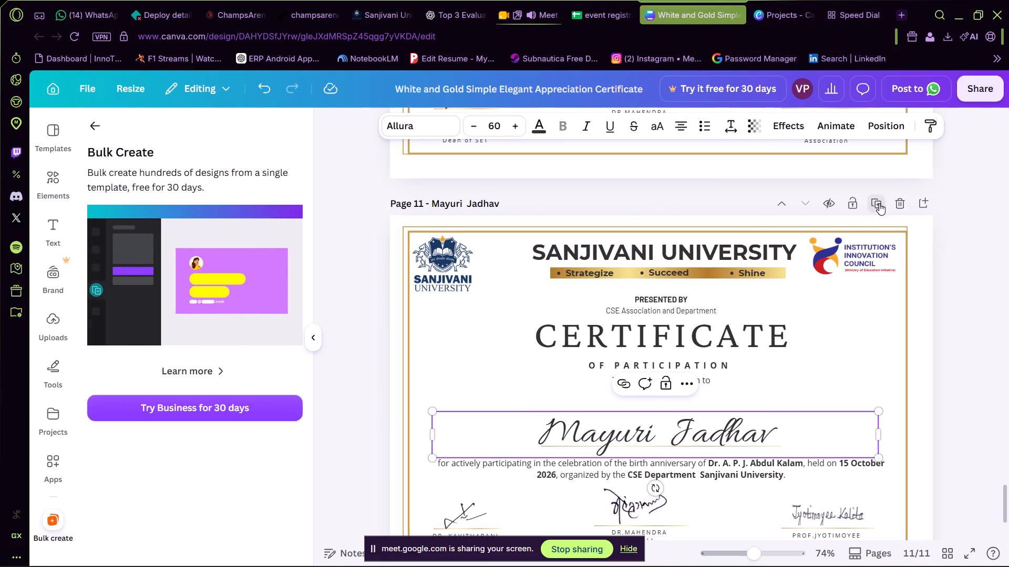
{"action": "left_click", "coordinate": [595, 0]}
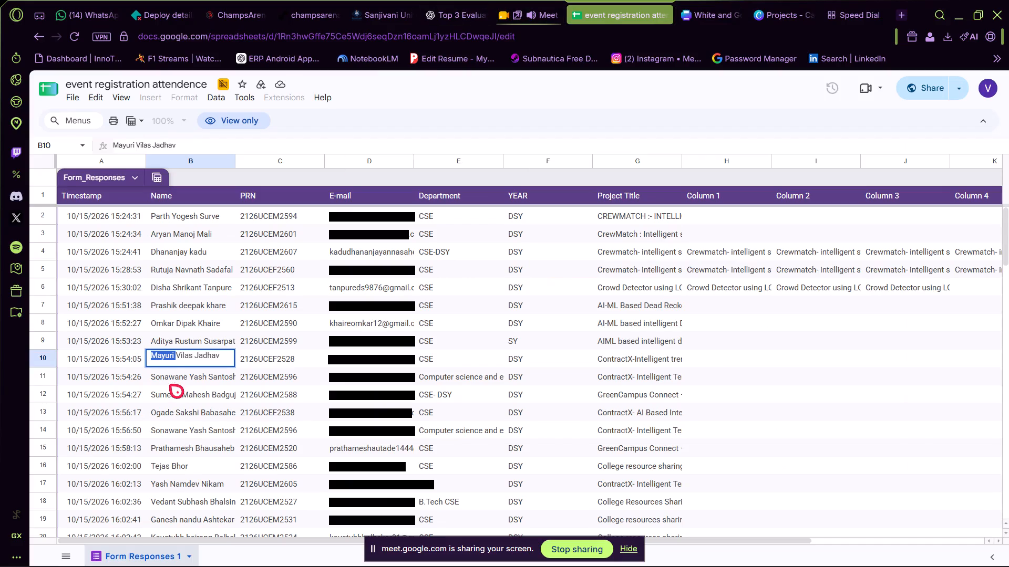
{"action": "double_click", "coordinate": [166, 379]}
{"action": "double_click", "coordinate": [214, 369]}
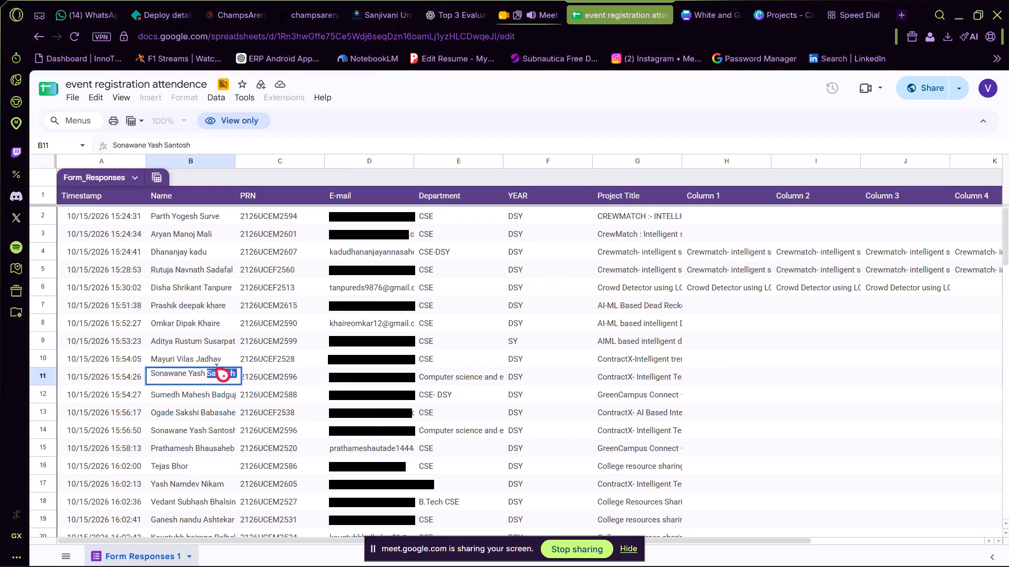
{"action": "key", "text": "ctrl+c"}
{"action": "double_click", "coordinate": [167, 374]}
{"action": "key", "text": "ctrl+c"}
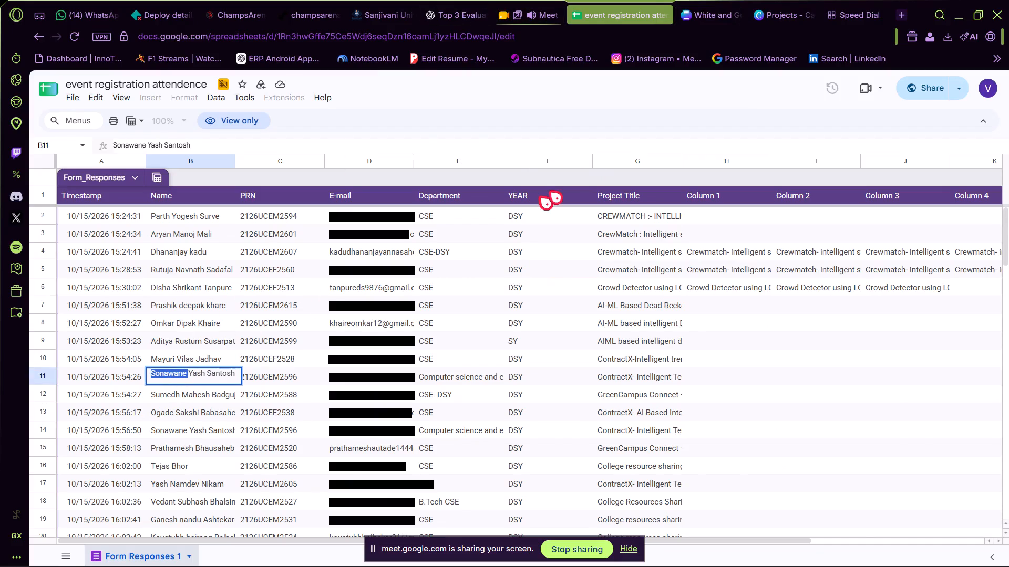
{"action": "left_click", "coordinate": [708, 0]}
{"action": "left_click", "coordinate": [614, 451]}
{"action": "left_click", "coordinate": [610, 445]}
{"action": "key", "text": "ctrl+a"}
{"action": "key", "text": "ctrl+v"}
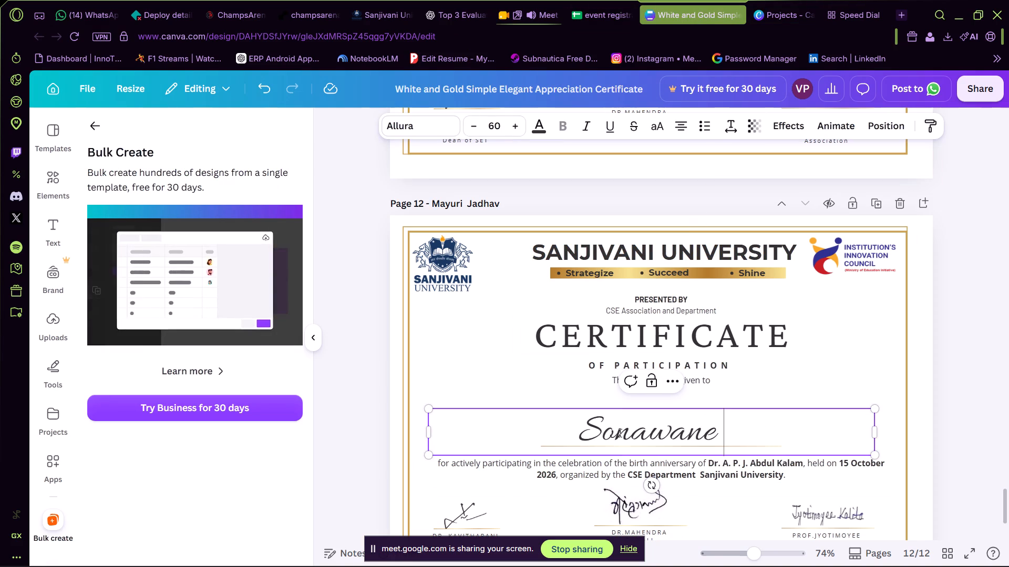
Insert the last word of row 11's name, taken from the clipboard history, before the surname on page 12.
{"action": "left_click", "coordinate": [591, 433]}
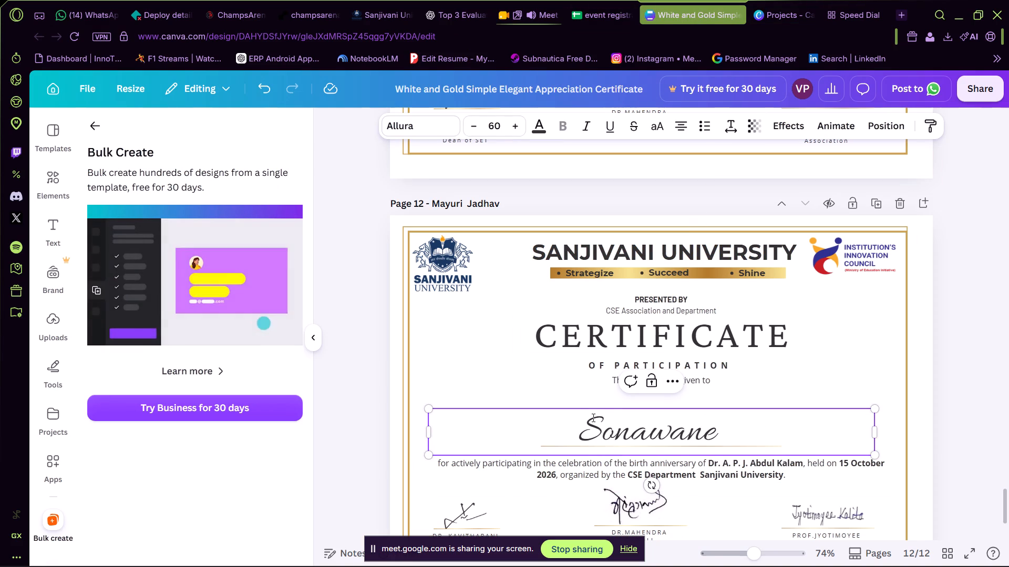
{"action": "key", "text": "Left"}
{"action": "key", "text": "super+v"}
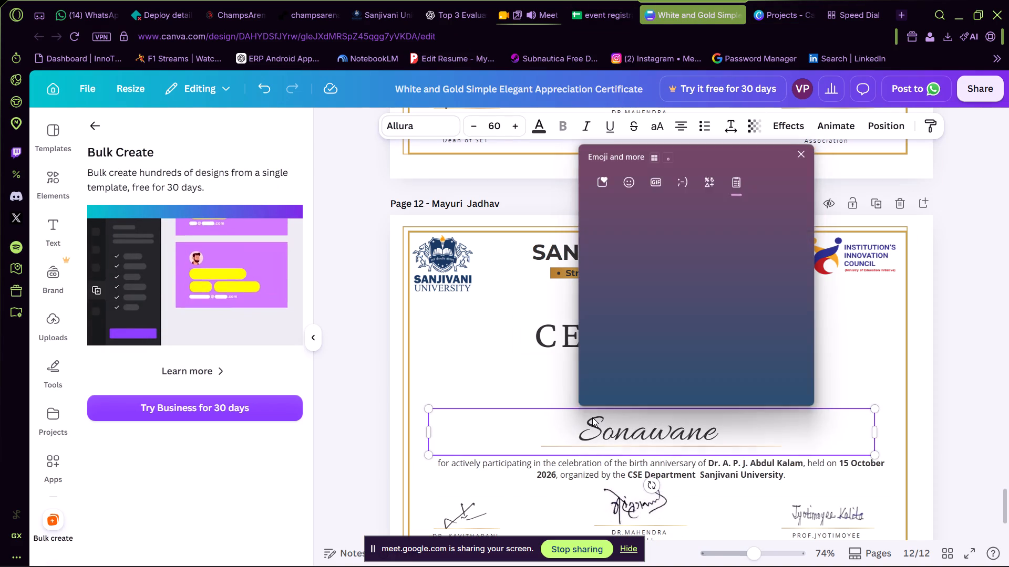
{"action": "key", "text": "Down"}
{"action": "key", "text": "Return"}
{"action": "key", "text": "ctrl+v"}
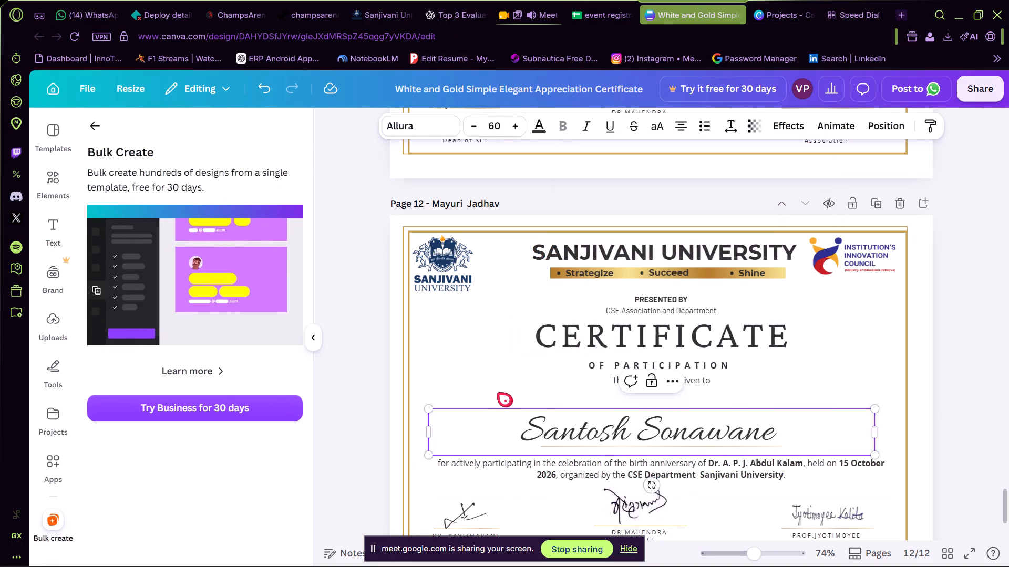
{"action": "left_click", "coordinate": [495, 392]}
{"action": "left_click", "coordinate": [555, 422]}
{"action": "key", "text": "Down"}
{"action": "left_click", "coordinate": [521, 391]}
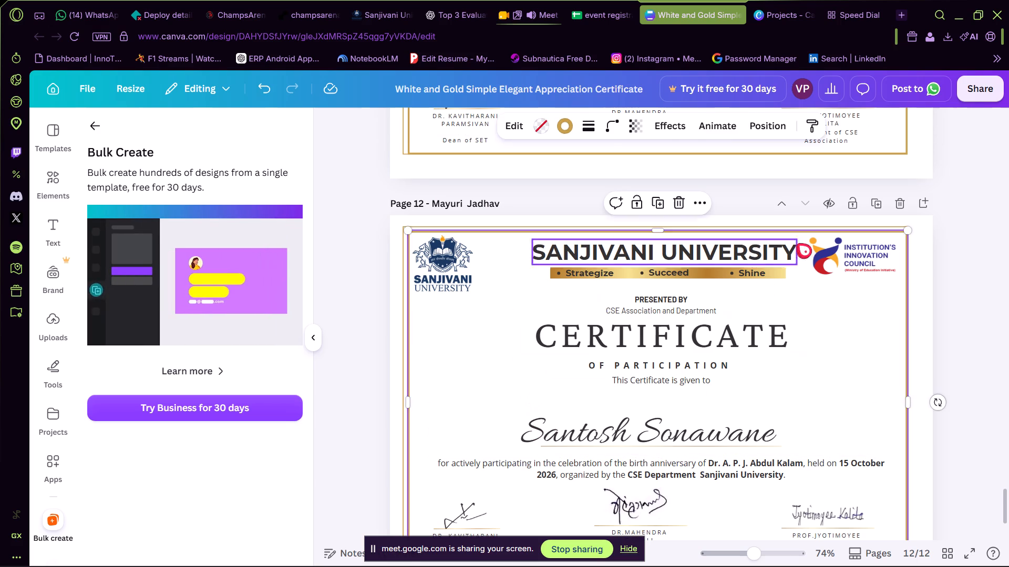
Copy page 12's recipient name into that page's title.
{"action": "left_click", "coordinate": [584, 408]}
{"action": "left_click", "coordinate": [590, 419]}
{"action": "key", "text": "ctrl+a"}
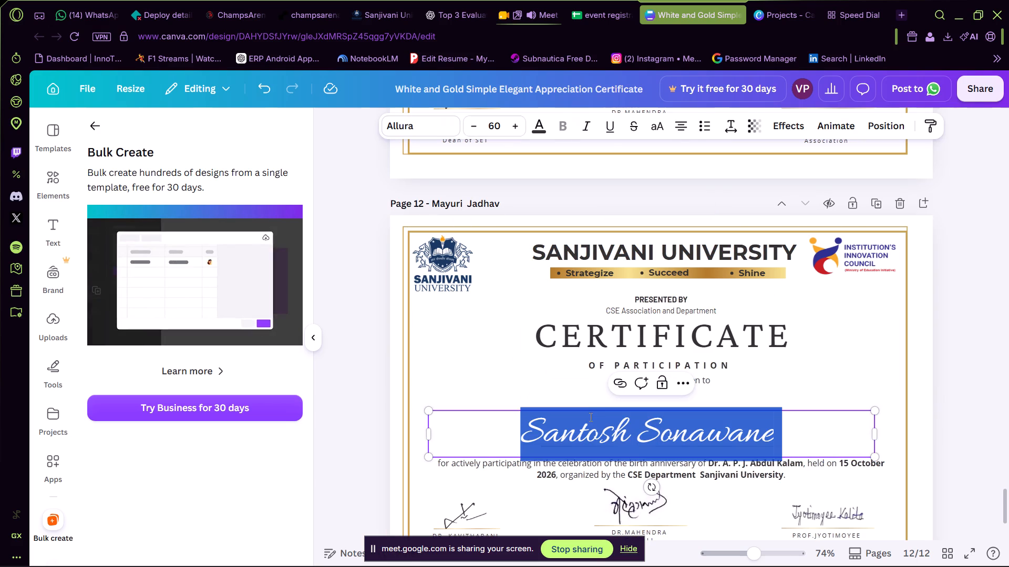
{"action": "key", "text": "ctrl+c"}
{"action": "double_click", "coordinate": [472, 196]}
{"action": "key", "text": "ctrl+a"}
{"action": "key", "text": "ctrl+v"}
{"action": "left_click", "coordinate": [624, 217]}
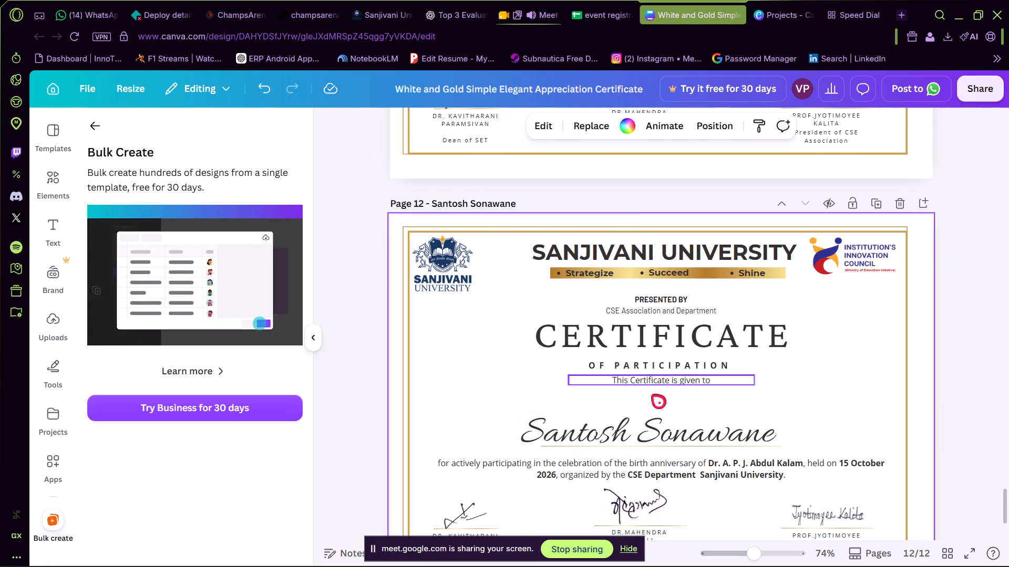
{"action": "left_click", "coordinate": [395, 410]}
{"action": "left_click", "coordinate": [379, 410]}
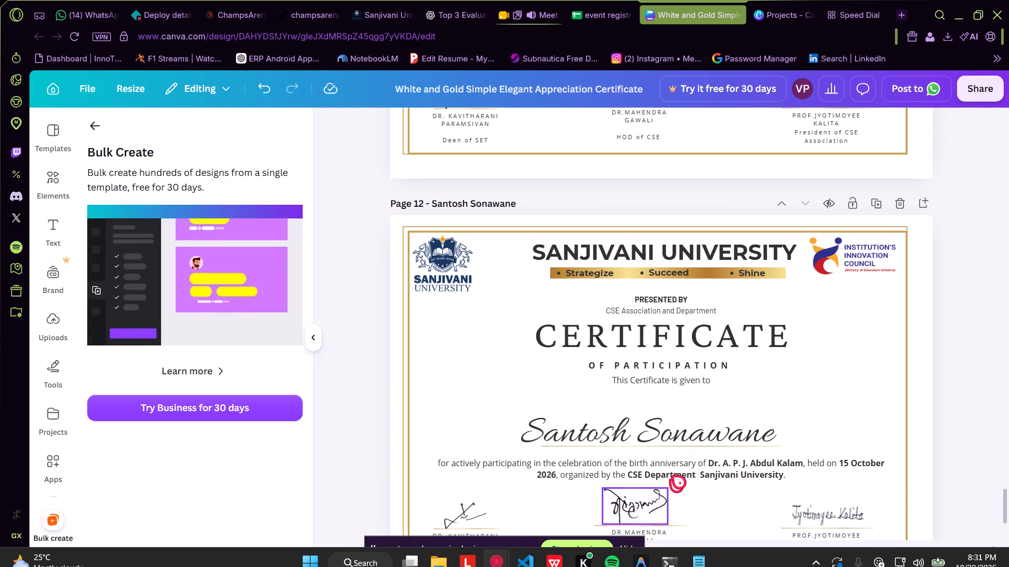
Duplicate page 12 and replace page 13's recipient with the given name followed by the surname from row 13 of the attendance sheet.
{"action": "left_click", "coordinate": [873, 206]}
{"action": "left_click", "coordinate": [591, 0]}
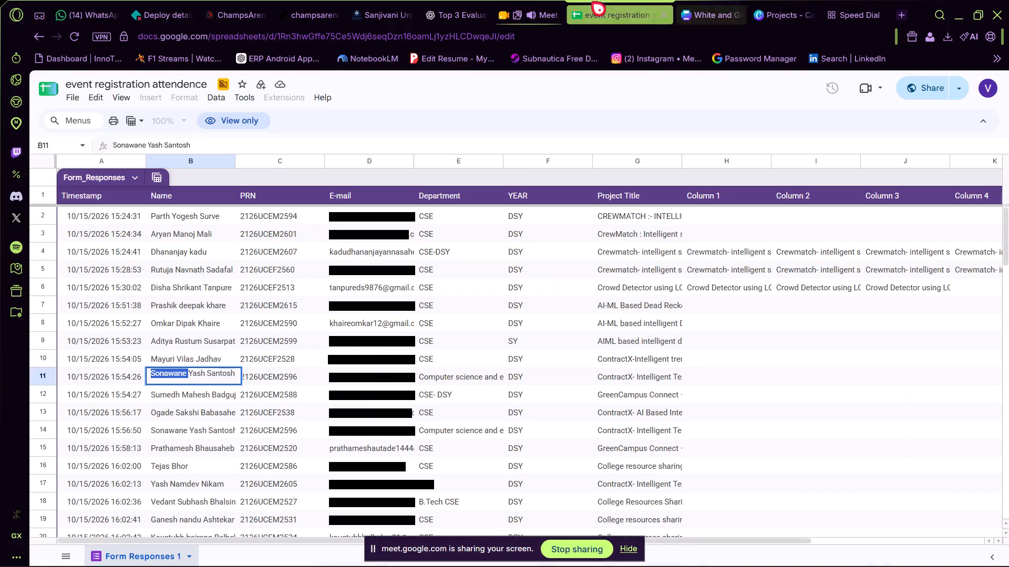
{"action": "double_click", "coordinate": [167, 395]}
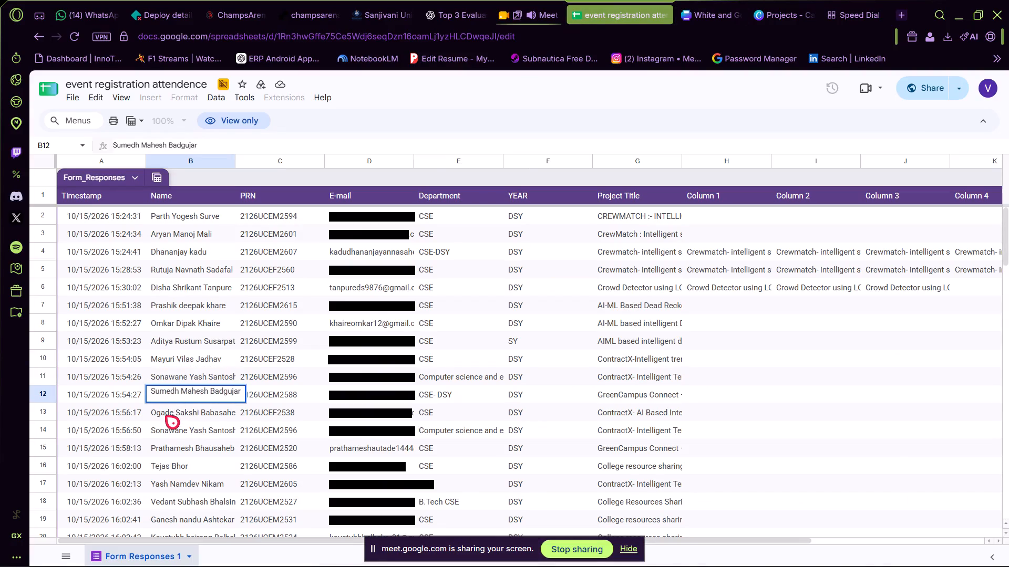
{"action": "double_click", "coordinate": [164, 415]}
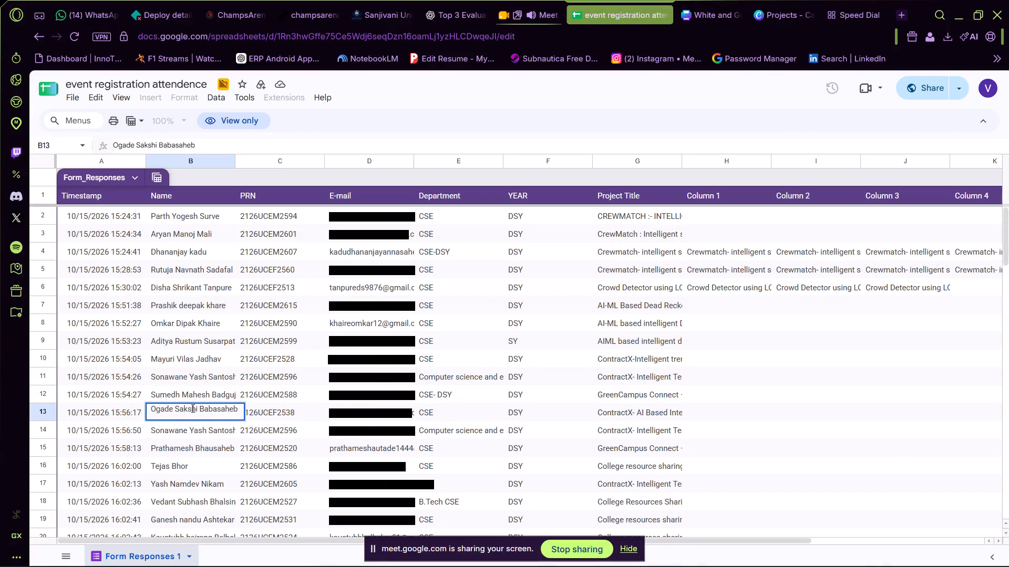
{"action": "double_click", "coordinate": [192, 408]}
{"action": "key", "text": "ctrl+c"}
{"action": "left_click", "coordinate": [706, 0]}
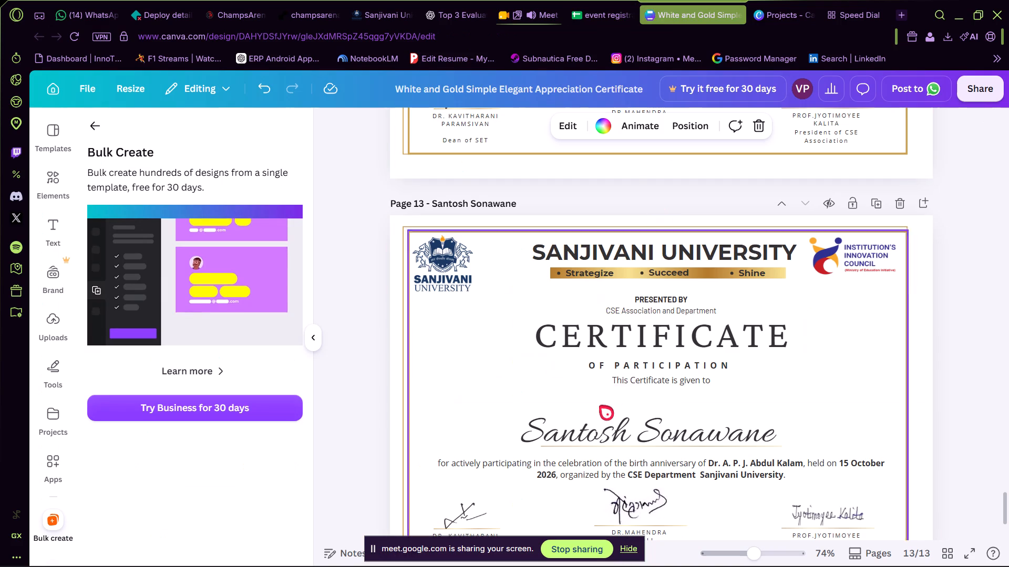
{"action": "double_click", "coordinate": [595, 413]}
{"action": "key", "text": "ctrl+a"}
{"action": "key", "text": "ctrl+v"}
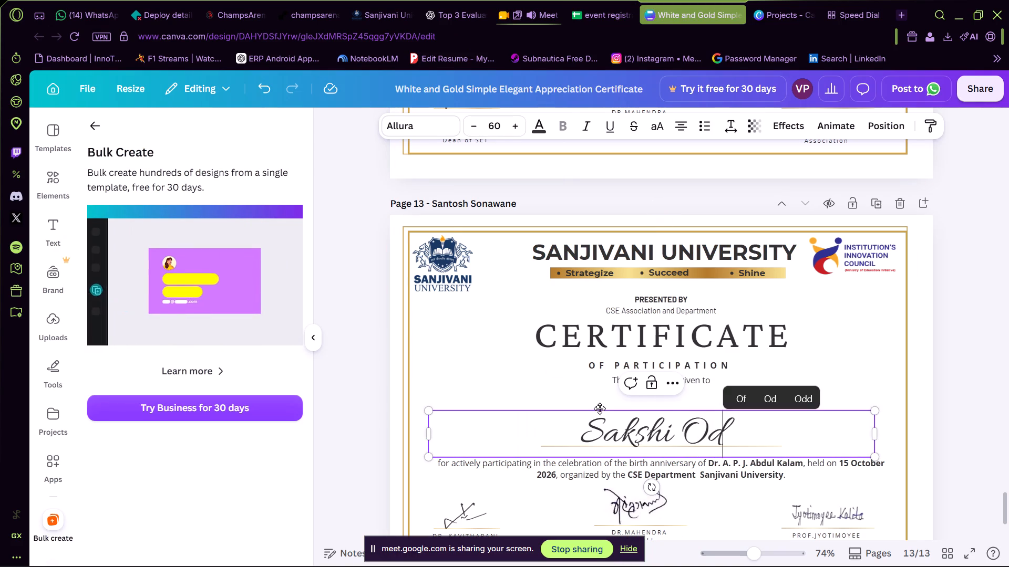
{"action": "key", "text": "BackSpace"}
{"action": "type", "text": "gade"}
{"action": "left_click", "coordinate": [512, 388]}
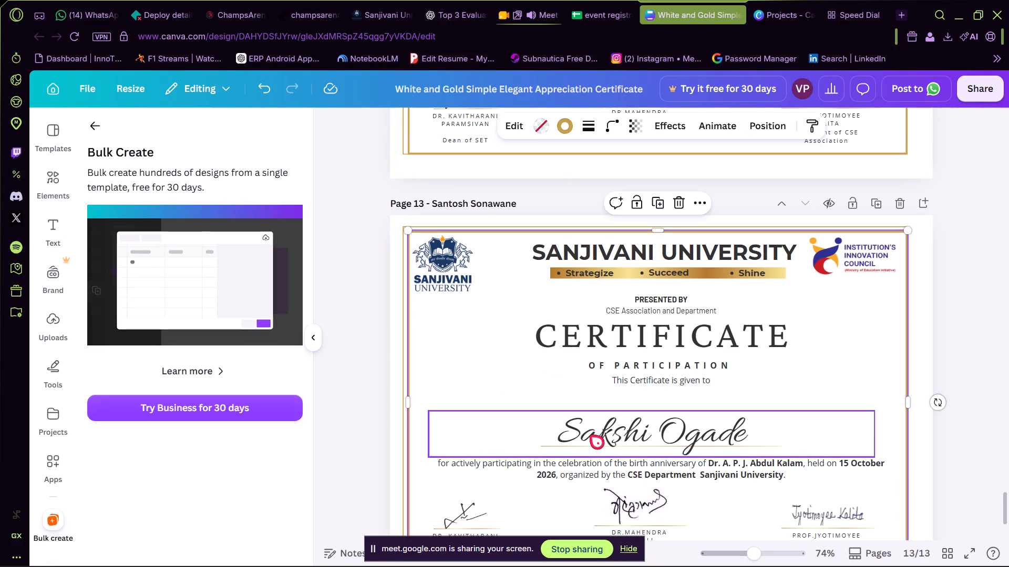
Copy page 13's recipient name into that page's title.
{"action": "double_click", "coordinate": [590, 435]}
{"action": "key", "text": "ctrl+a"}
{"action": "key", "text": "ctrl+c"}
{"action": "double_click", "coordinate": [488, 199]}
{"action": "key", "text": "ctrl+a"}
{"action": "key", "text": "ctrl+v"}
{"action": "left_click", "coordinate": [600, 203]}
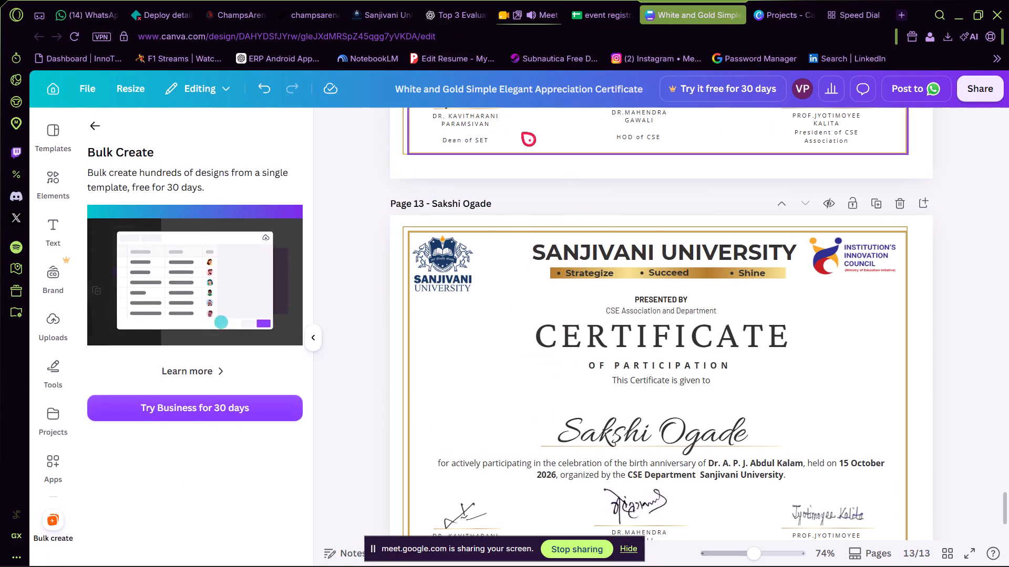
Replace page 13's recipient name with the name from row 16 of the attendance sheet.
{"action": "left_click", "coordinate": [621, 0]}
{"action": "double_click", "coordinate": [173, 432]}
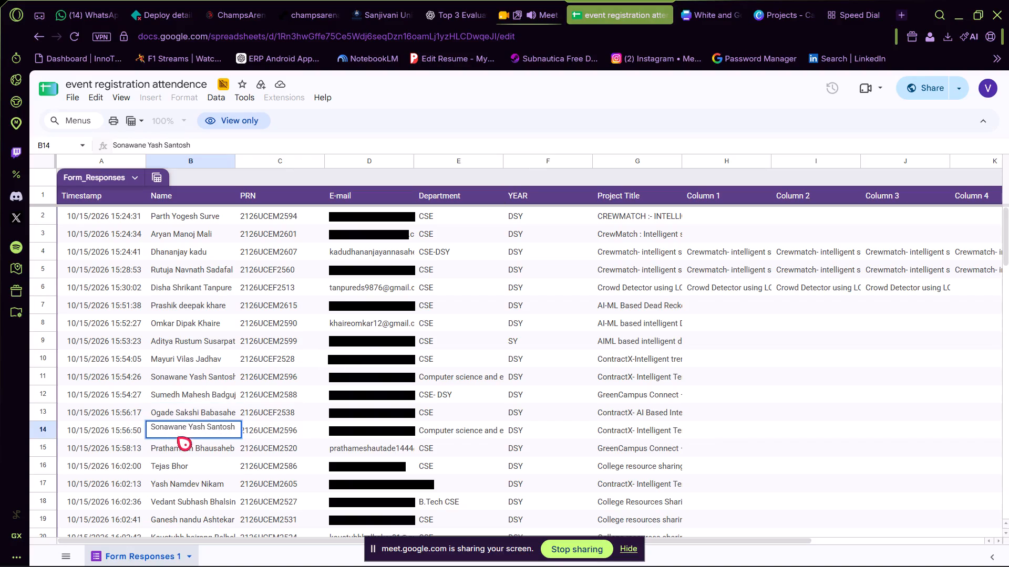
{"action": "double_click", "coordinate": [220, 427]}
{"action": "double_click", "coordinate": [194, 450]}
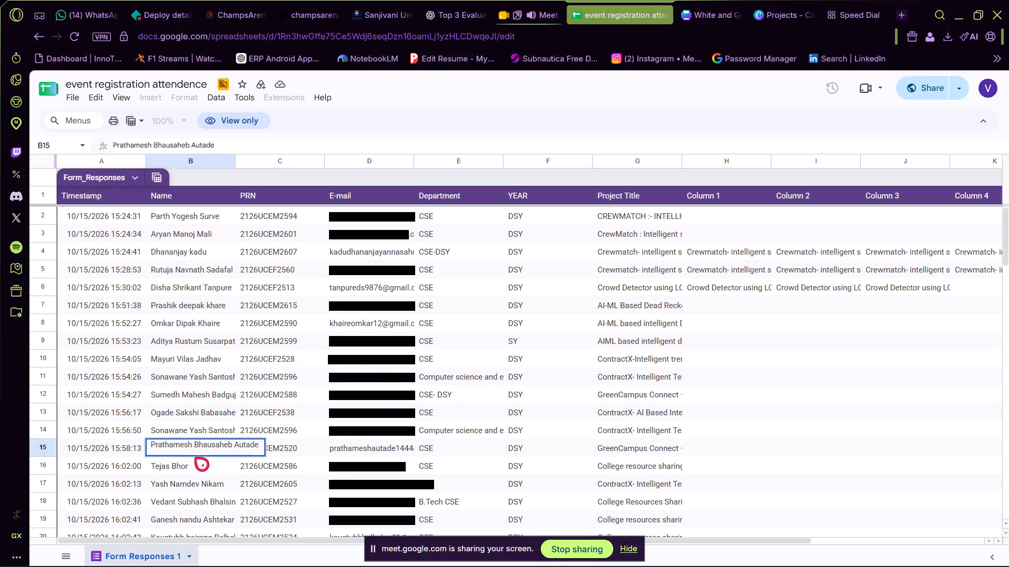
{"action": "double_click", "coordinate": [187, 469]}
{"action": "key", "text": "ctrl+a"}
{"action": "key", "text": "ctrl+c"}
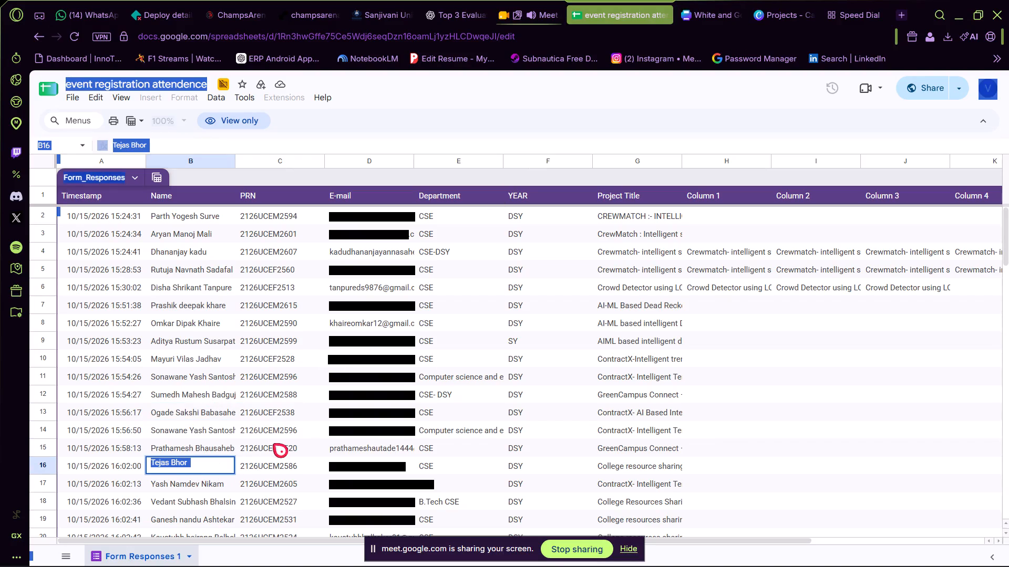
{"action": "left_click", "coordinate": [193, 464]}
{"action": "left_click_drag", "start_coordinate": [193, 463], "coordinate": [152, 463]}
{"action": "key", "text": "ctrl+c"}
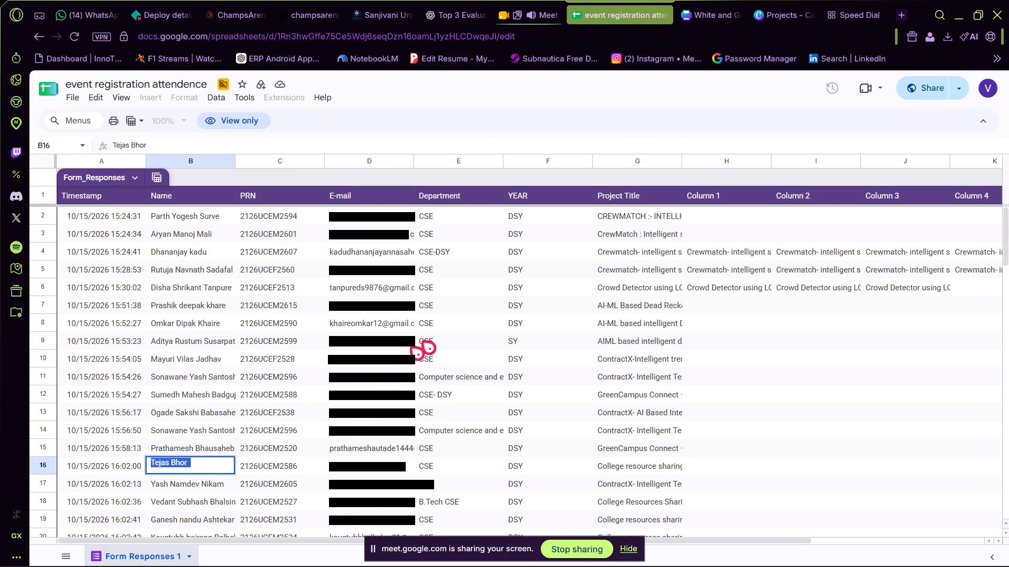
{"action": "left_click", "coordinate": [703, 0]}
{"action": "double_click", "coordinate": [660, 427]}
{"action": "key", "text": "ctrl+a"}
{"action": "key", "text": "ctrl+v"}
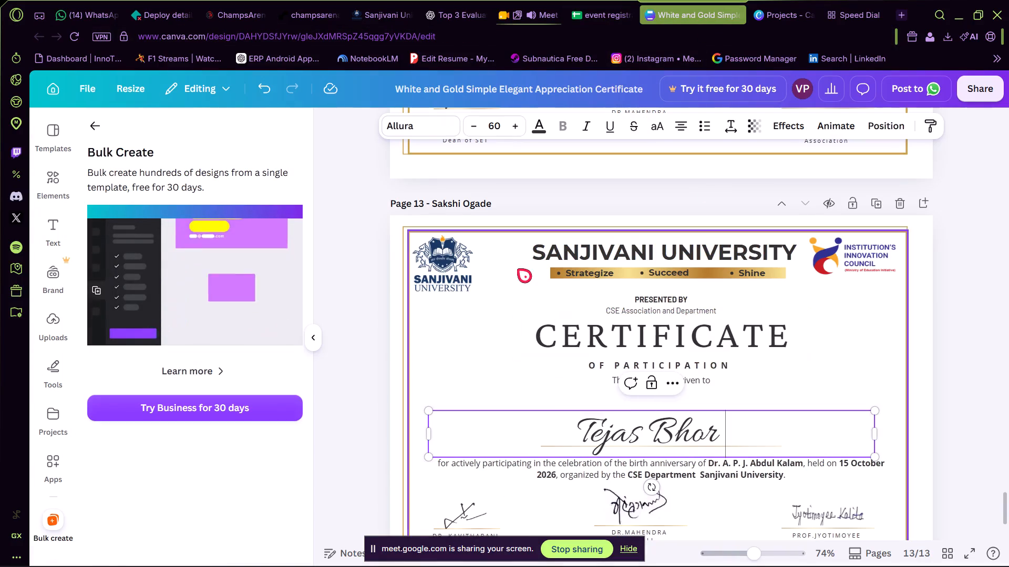
Replace page 13's title with the same name from row 16 of the attendance sheet.
{"action": "double_click", "coordinate": [446, 208]}
{"action": "key", "text": "ctrl+a"}
{"action": "key", "text": "ctrl+v"}
Duplicate page 13 and title page 14 with the given name and surname from row 17 of the attendance sheet.
{"action": "left_click", "coordinate": [632, 0]}
{"action": "scroll", "coordinate": [220, 458], "scroll_direction": "down", "scroll_amount": 1}
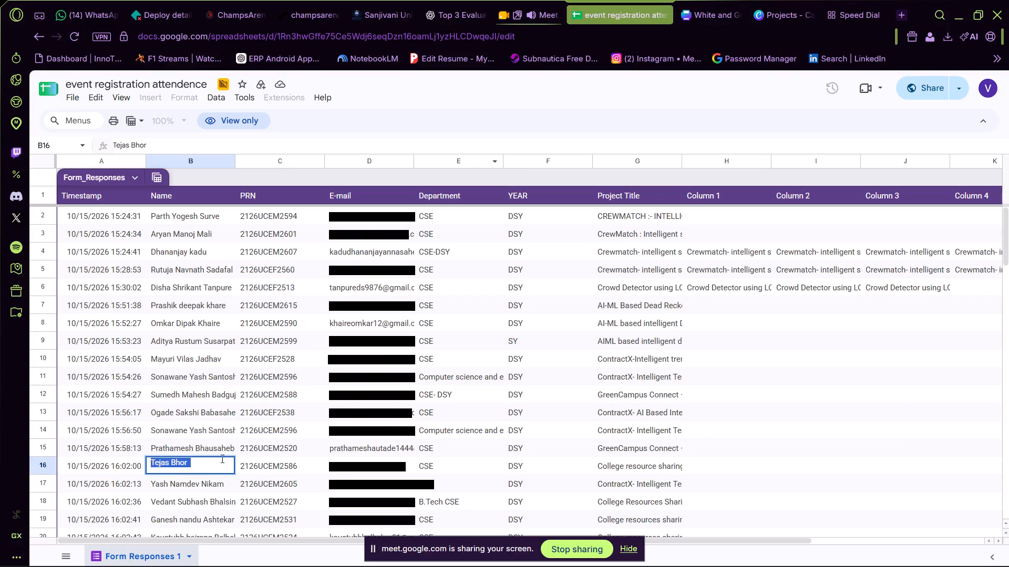
{"action": "double_click", "coordinate": [181, 482]}
{"action": "double_click", "coordinate": [159, 480]}
{"action": "key", "text": "ctrl+c"}
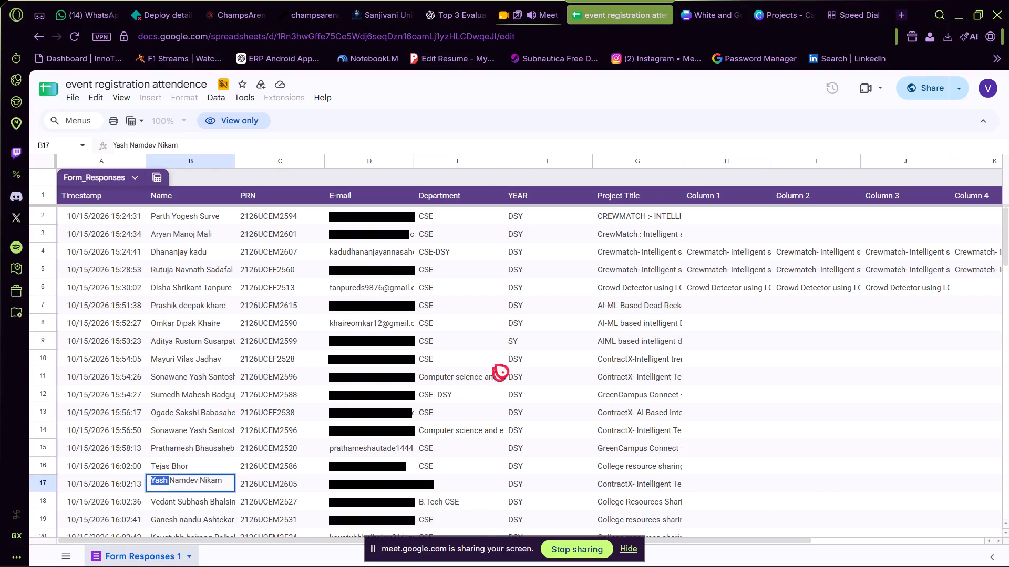
{"action": "left_click", "coordinate": [688, 0]}
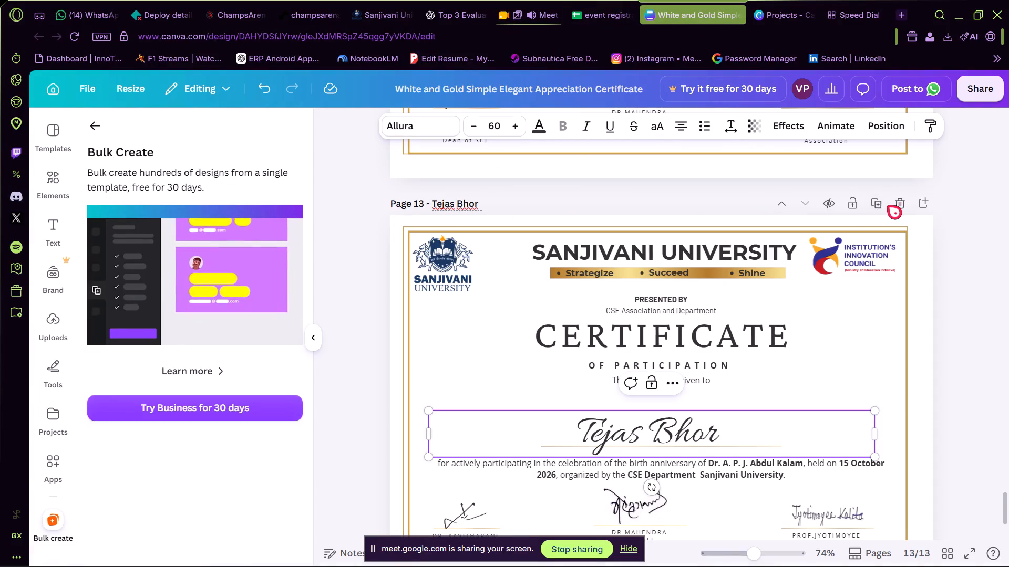
{"action": "left_click", "coordinate": [881, 204]}
{"action": "double_click", "coordinate": [455, 205]}
{"action": "key", "text": "ctrl+a"}
{"action": "key", "text": "ctrl+v"}
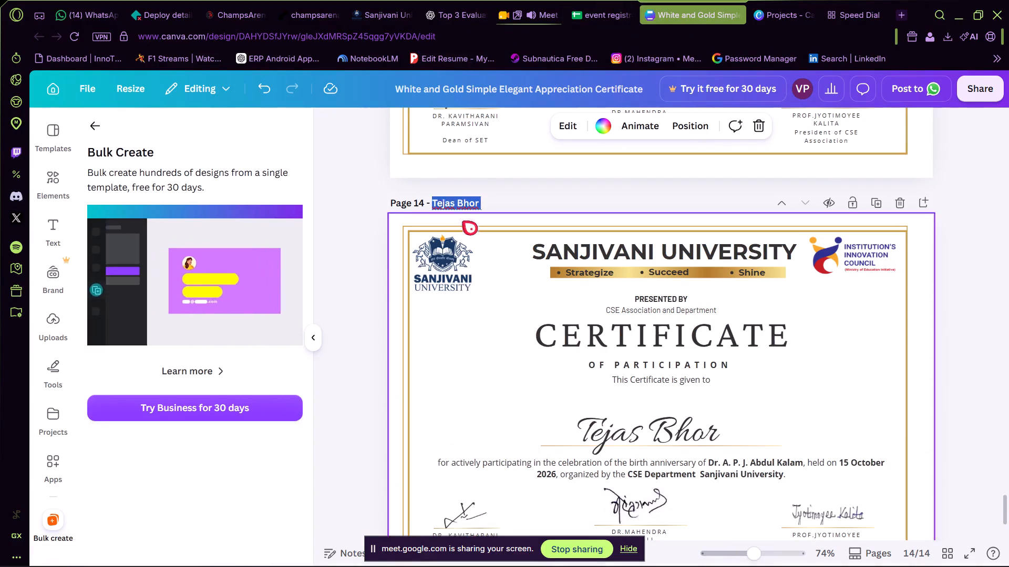
Copy page 14's title into that page's recipient name.
{"action": "key", "text": "ctrl+a"}
{"action": "key", "text": "ctrl+c"}
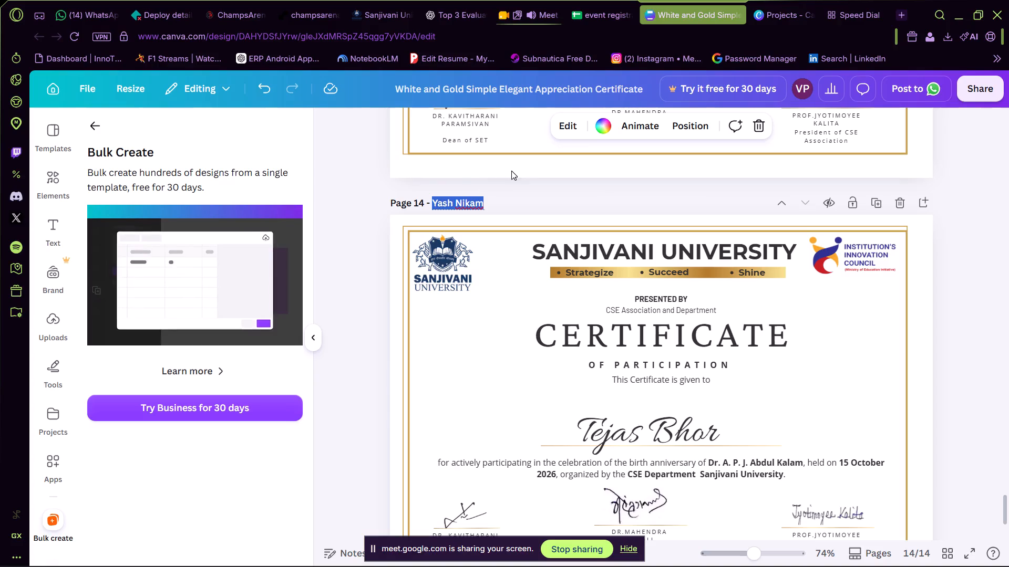
{"action": "double_click", "coordinate": [633, 436]}
{"action": "key", "text": "ctrl+a"}
{"action": "key", "text": "ctrl+v"}
Open the name in row 18 of the attendance sheet.
{"action": "left_click", "coordinate": [611, 0]}
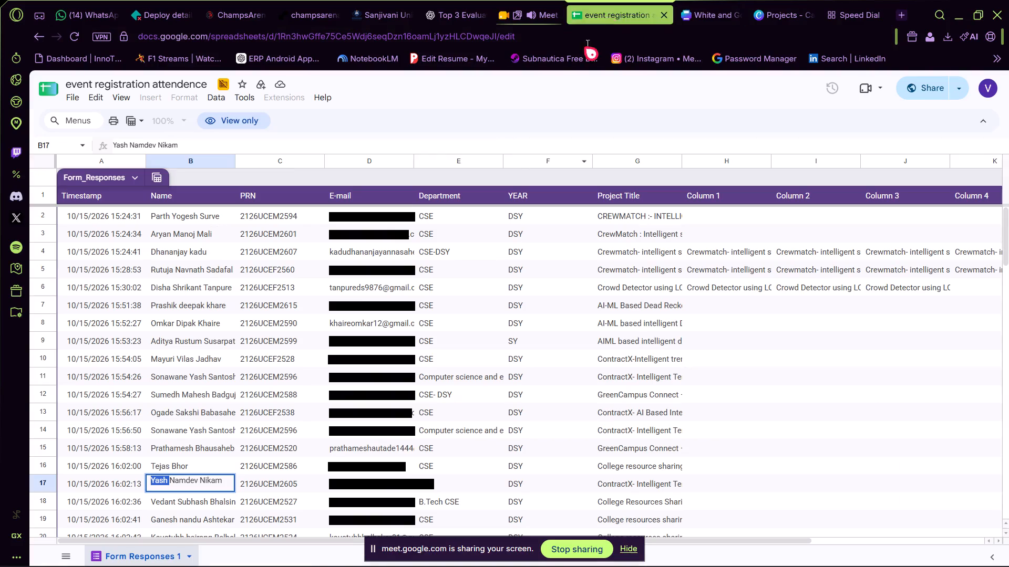
{"action": "scroll", "coordinate": [251, 404], "scroll_direction": "down", "scroll_amount": 1}
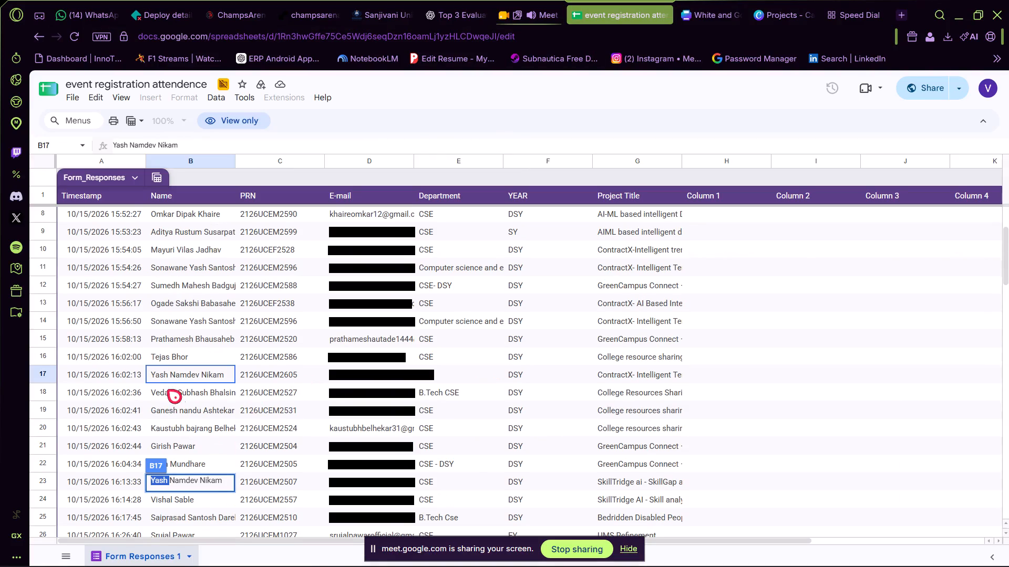
{"action": "double_click", "coordinate": [166, 387]}
Return to the certificate design and review the recipient names and page titles on the participation pages against each other.
{"action": "left_click", "coordinate": [700, 0]}
{"action": "scroll", "coordinate": [678, 303], "scroll_direction": "up", "scroll_amount": 3}
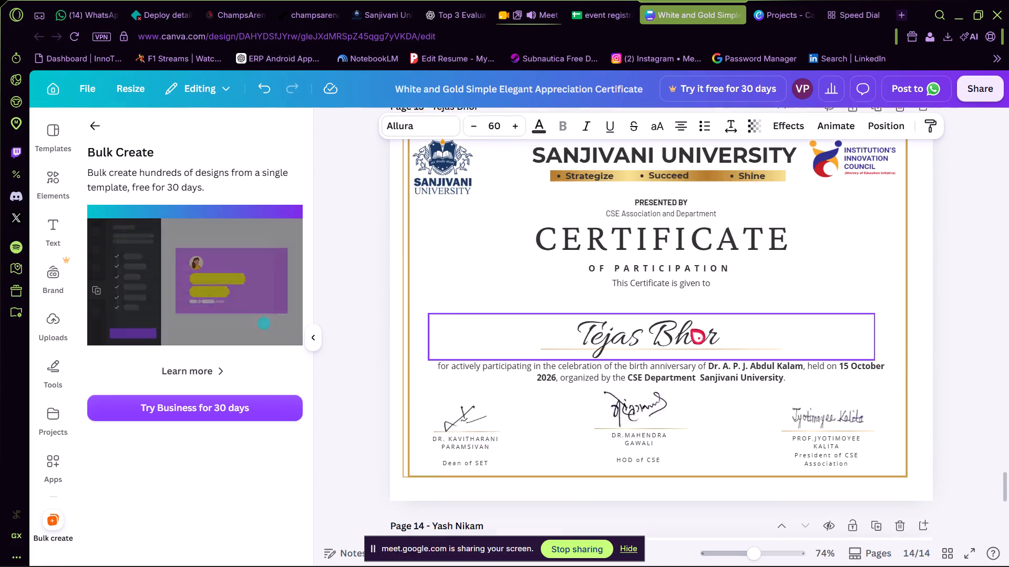
{"action": "scroll", "coordinate": [698, 362], "scroll_direction": "up", "scroll_amount": 10}
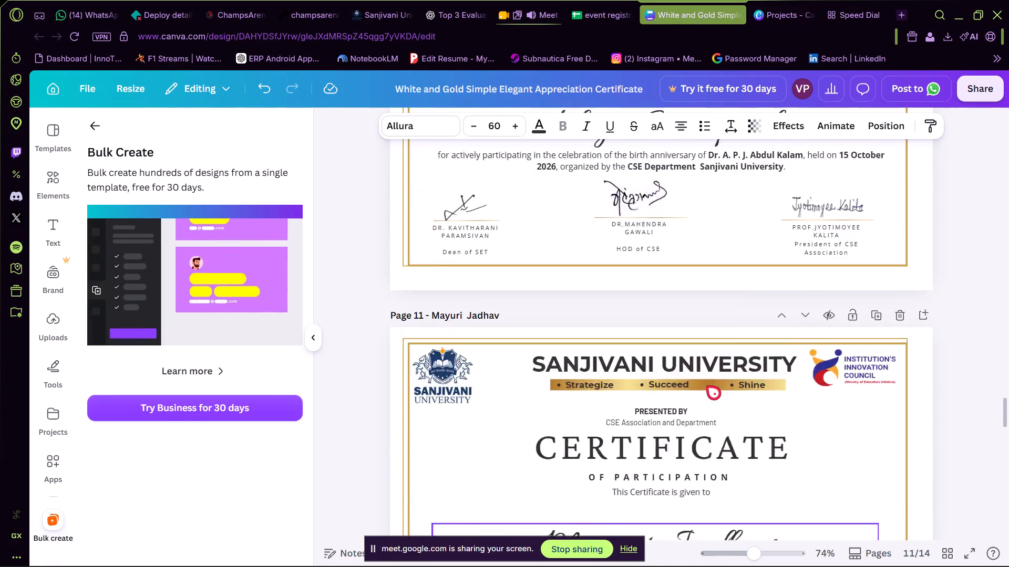
{"action": "scroll", "coordinate": [708, 384], "scroll_direction": "up", "scroll_amount": 7}
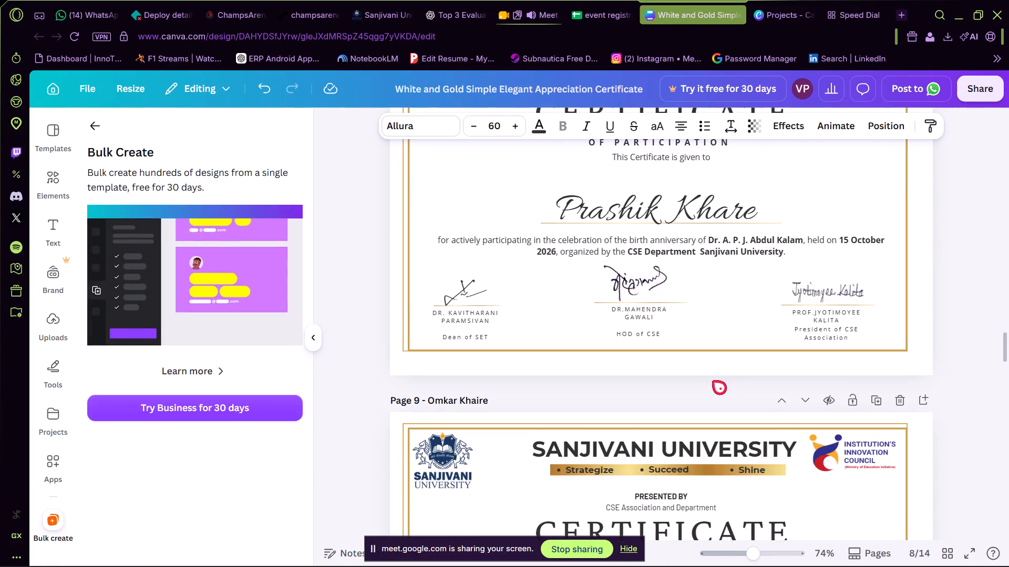
{"action": "scroll", "coordinate": [712, 380], "scroll_direction": "up", "scroll_amount": 2}
{"action": "left_click_drag", "start_coordinate": [1008, 334], "coordinate": [1008, 314]}
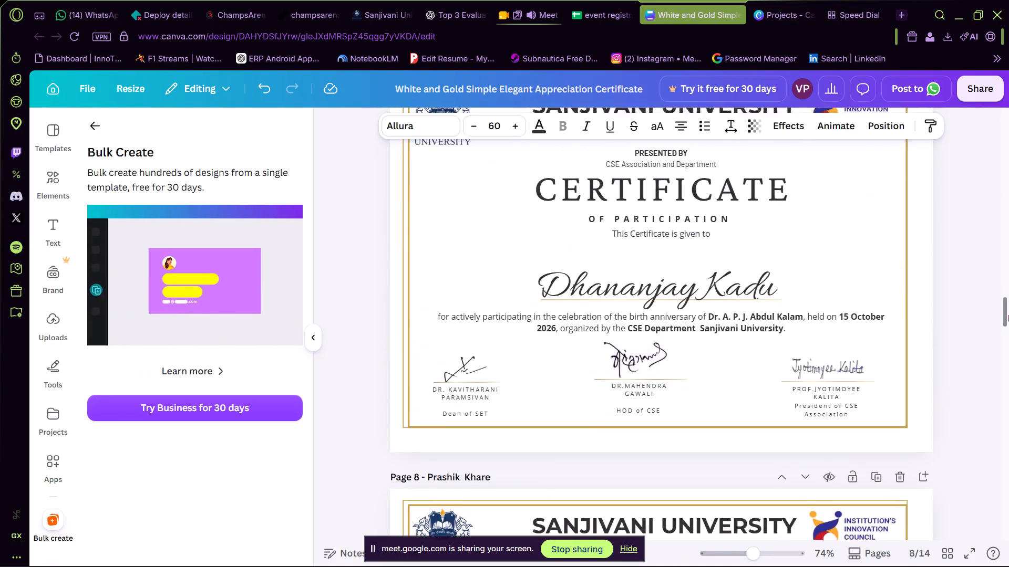
{"action": "left_click_drag", "start_coordinate": [1008, 314], "coordinate": [1008, 354]}
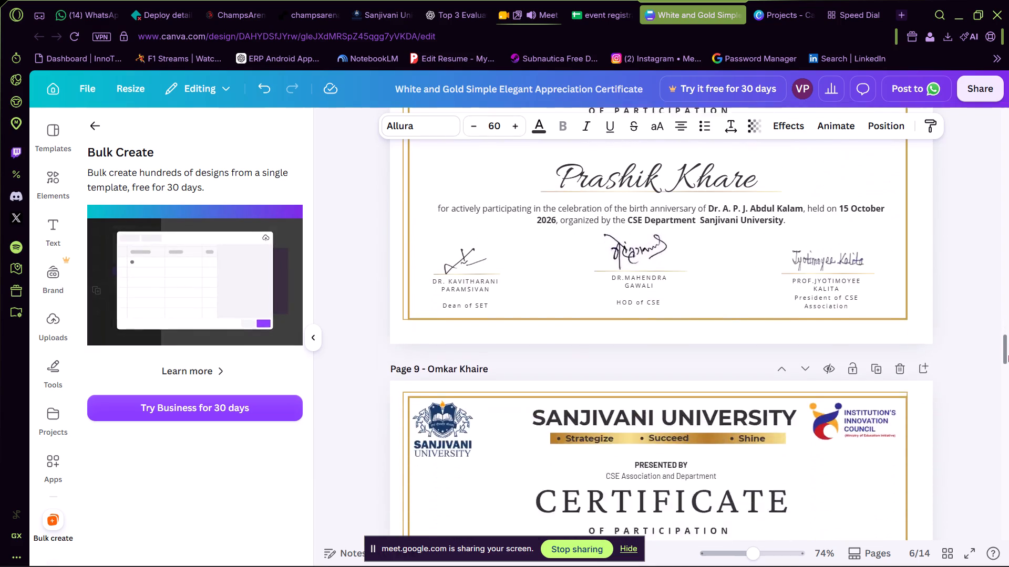
{"action": "left_click_drag", "start_coordinate": [1008, 354], "coordinate": [1008, 413]}
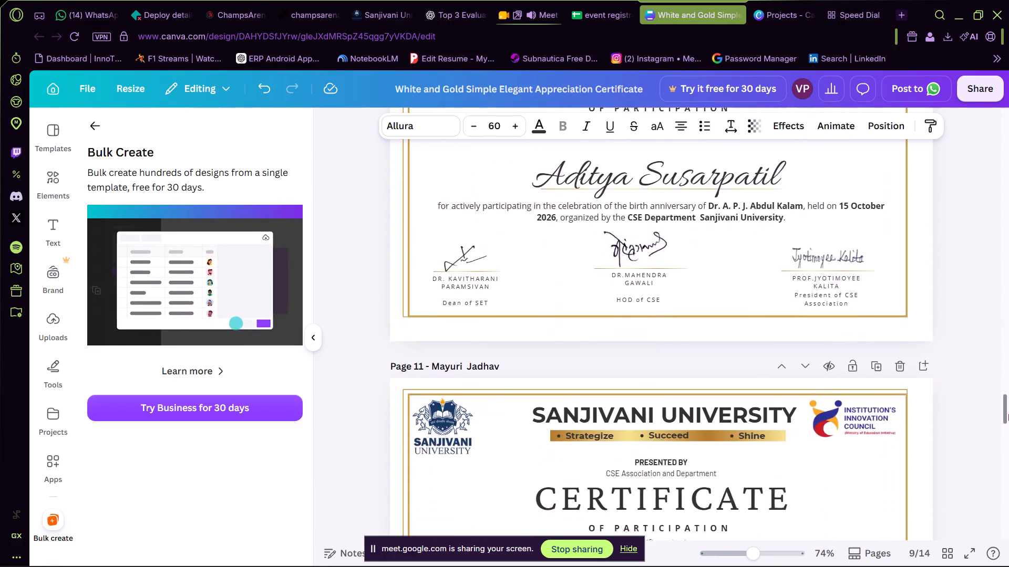
{"action": "left_click_drag", "start_coordinate": [1008, 413], "coordinate": [1008, 467]}
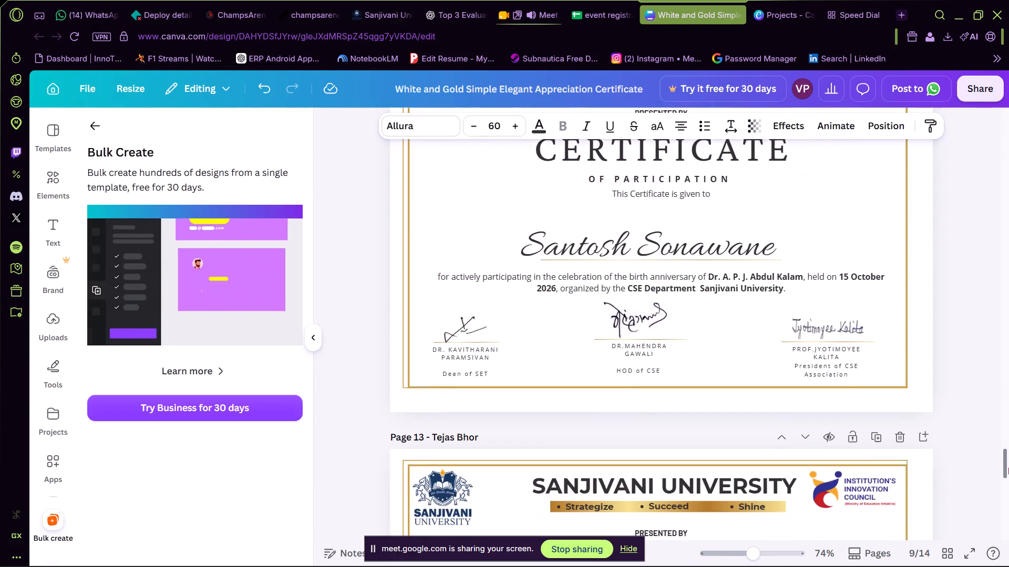
{"action": "left_click_drag", "start_coordinate": [1008, 467], "coordinate": [1007, 518]}
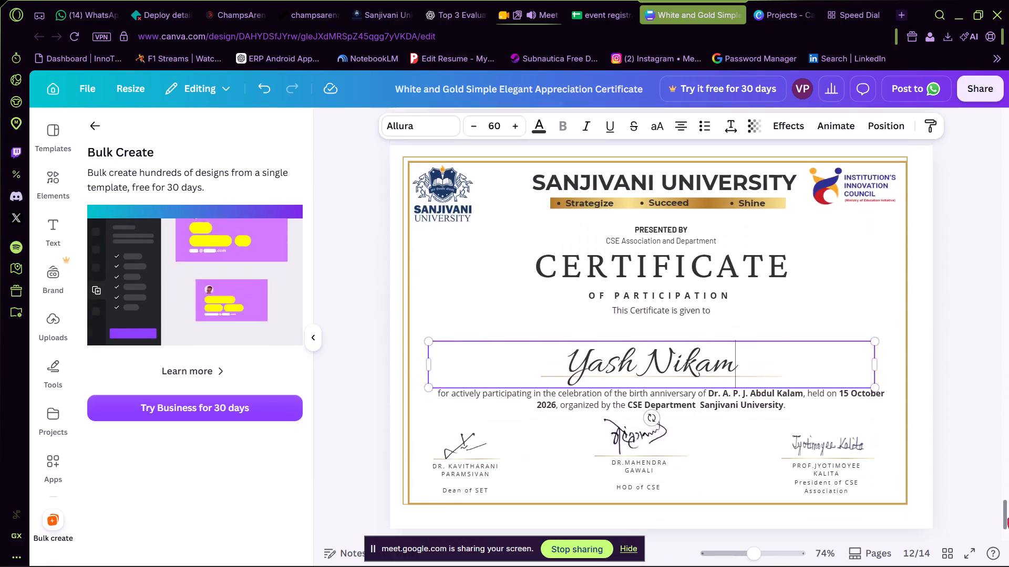
{"action": "left_click_drag", "start_coordinate": [1007, 518], "coordinate": [1002, 465]}
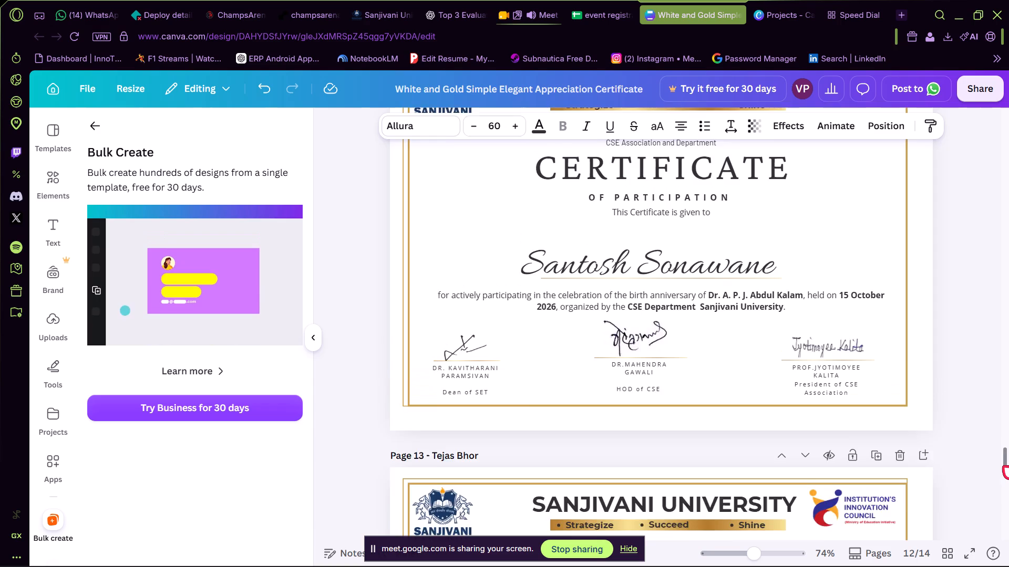
{"action": "left_click_drag", "start_coordinate": [1002, 465], "coordinate": [1002, 422]}
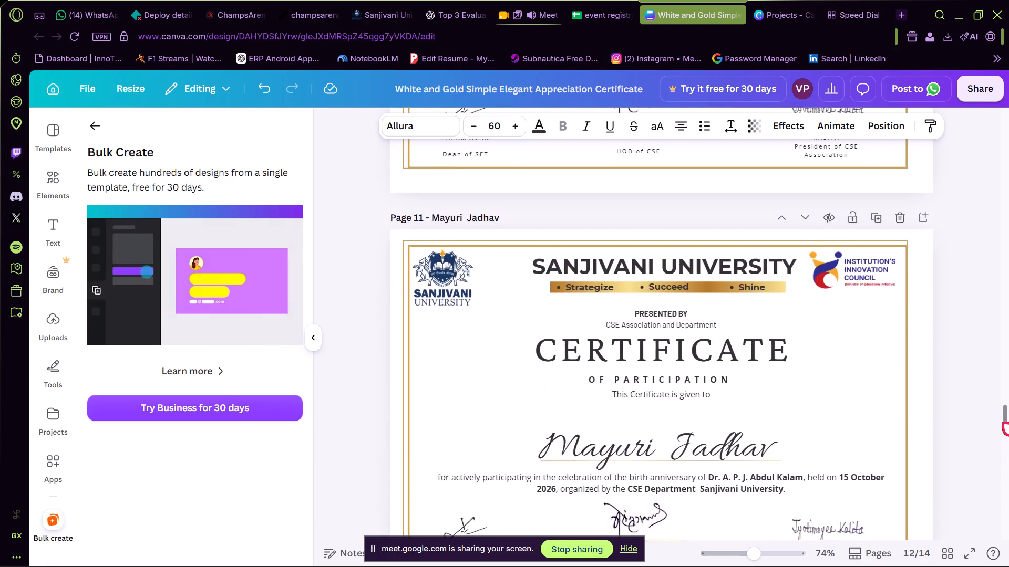
{"action": "left_click_drag", "start_coordinate": [1002, 422], "coordinate": [1004, 375]}
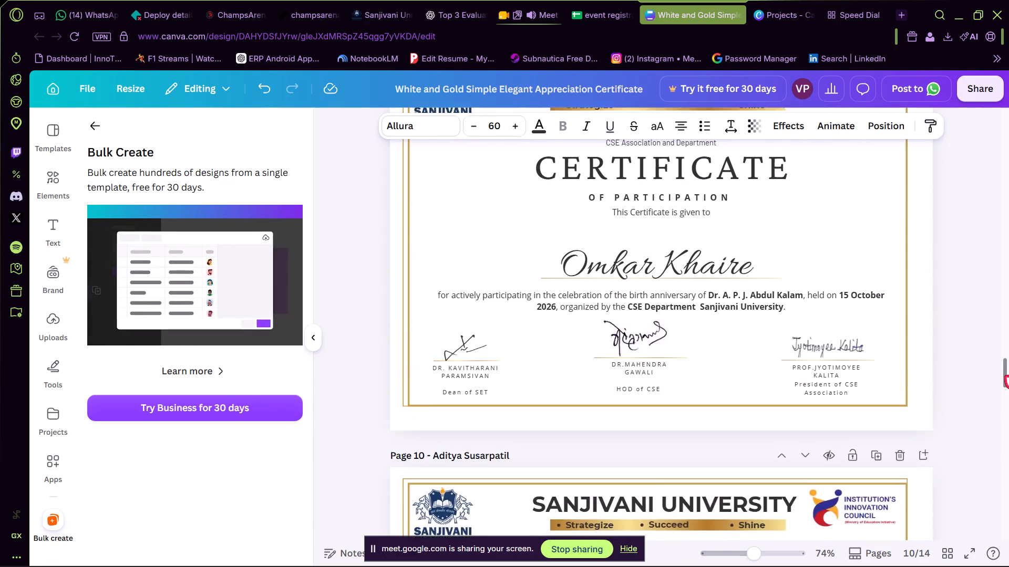
{"action": "left_click_drag", "start_coordinate": [1004, 375], "coordinate": [1002, 326]}
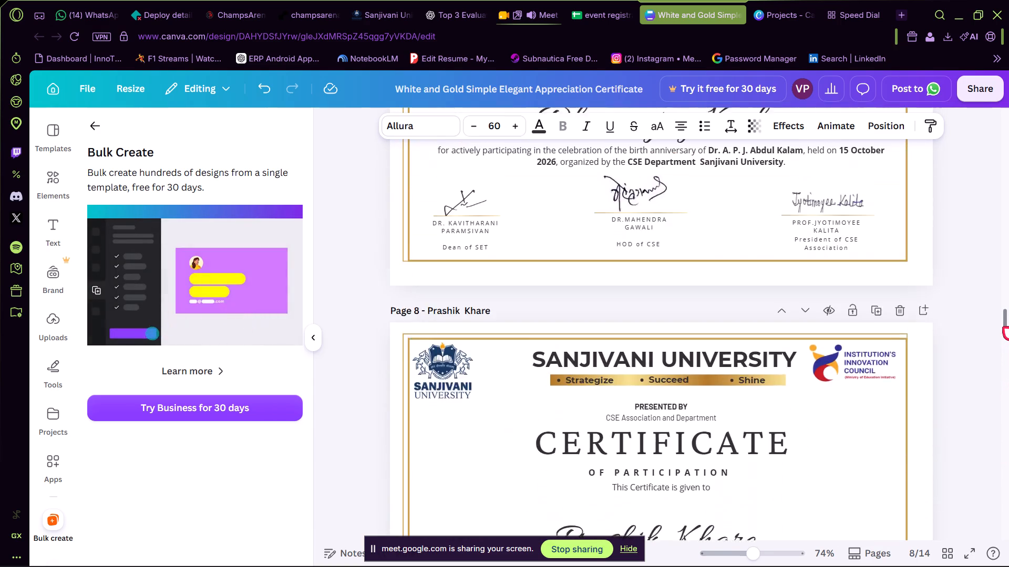
{"action": "left_click_drag", "start_coordinate": [1002, 326], "coordinate": [1008, 371]}
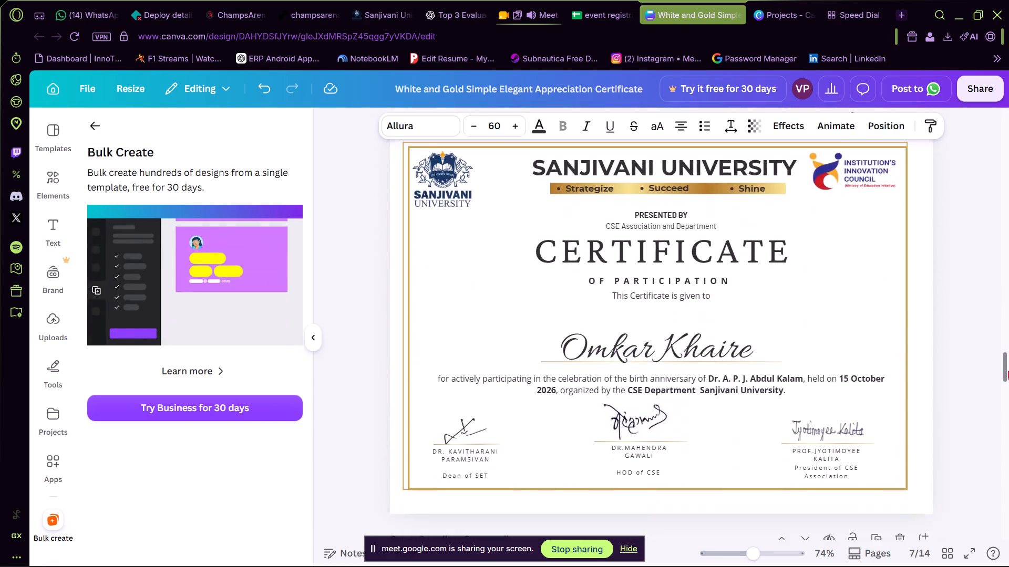
{"action": "left_click_drag", "start_coordinate": [1008, 371], "coordinate": [1008, 414]}
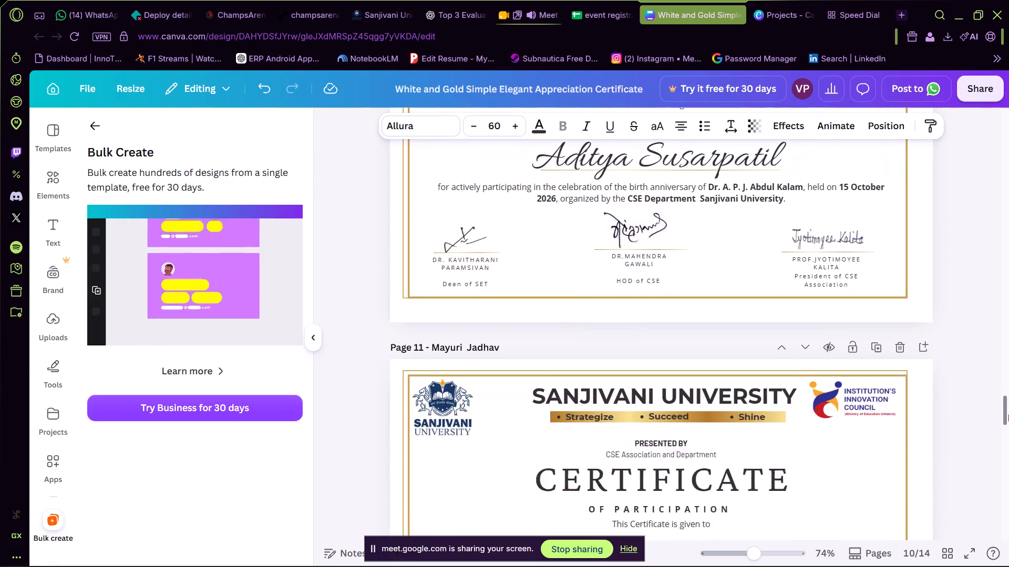
{"action": "left_click_drag", "start_coordinate": [1008, 414], "coordinate": [1008, 439]}
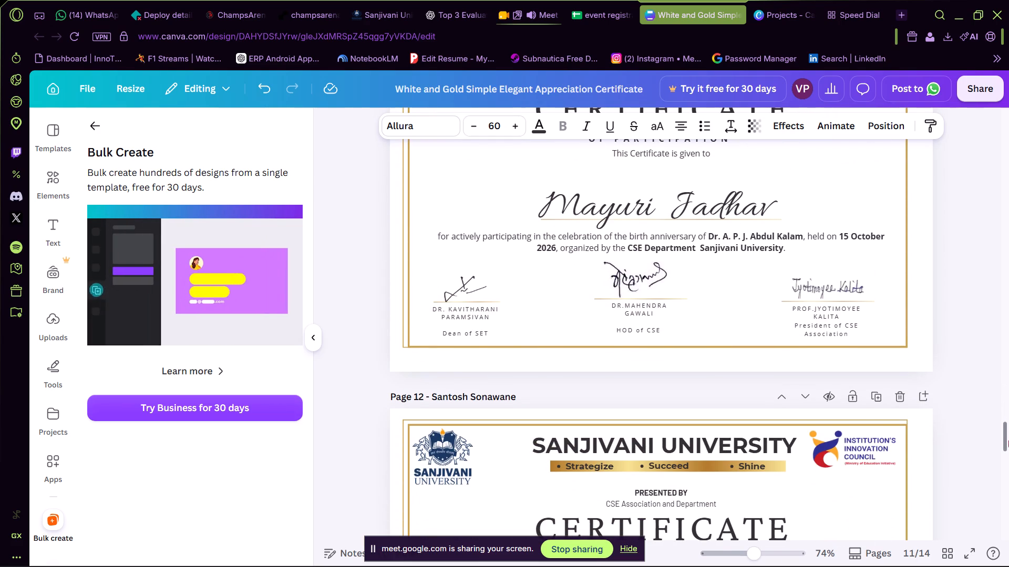
{"action": "left_click_drag", "start_coordinate": [1008, 439], "coordinate": [1008, 477]}
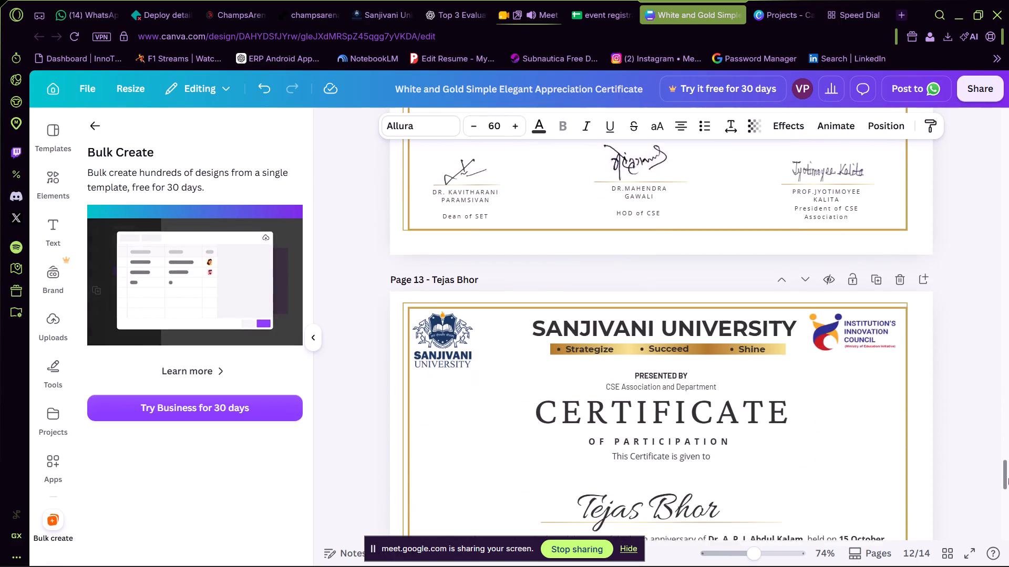
{"action": "left_click_drag", "start_coordinate": [1008, 477], "coordinate": [1008, 508]}
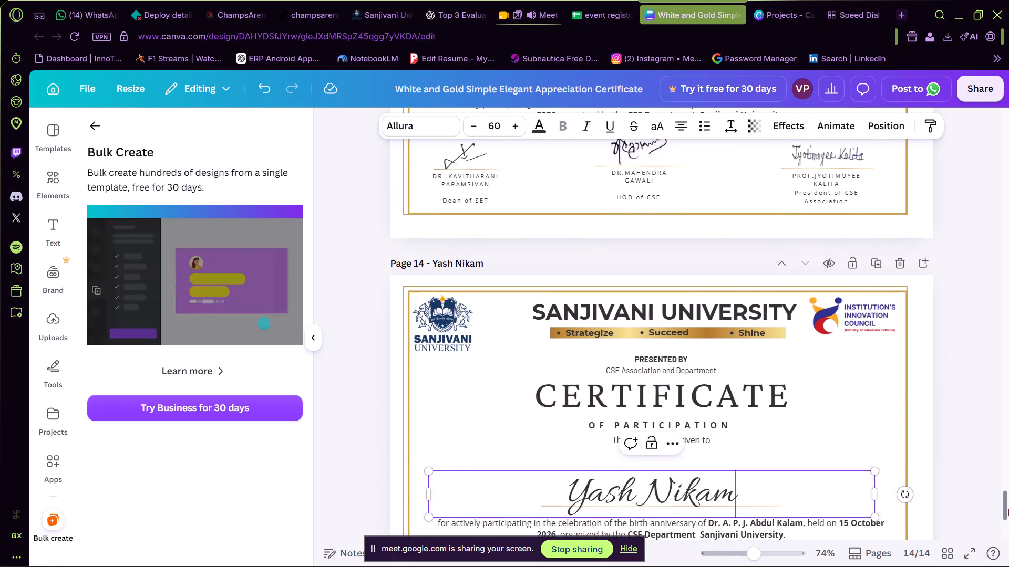
{"action": "left_click_drag", "start_coordinate": [1008, 508], "coordinate": [1008, 530]}
{"action": "left_click", "coordinate": [956, 304]}
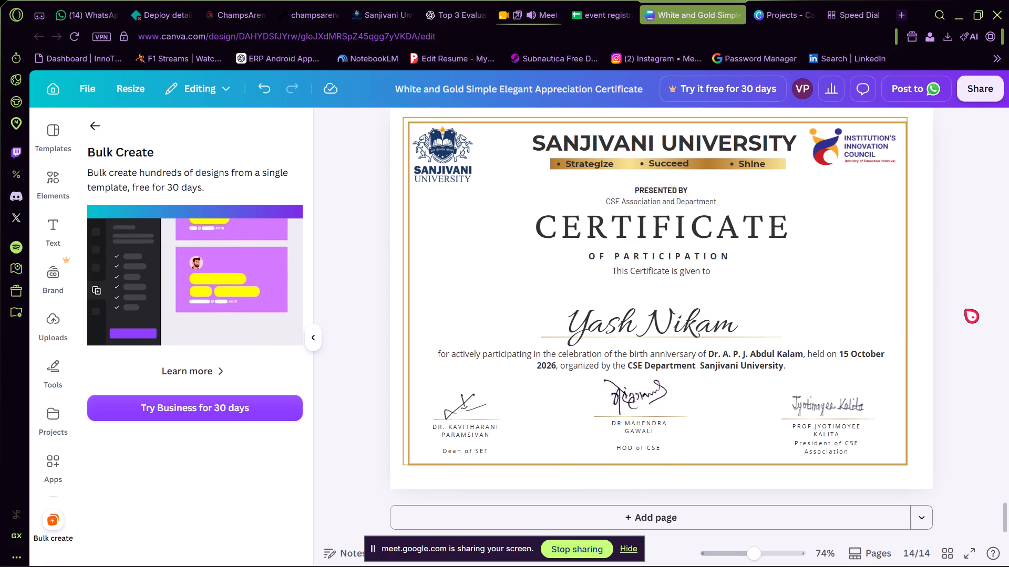
{"action": "key", "text": "Up"}
{"action": "key", "text": "Up"}
{"action": "key", "text": "Up"}
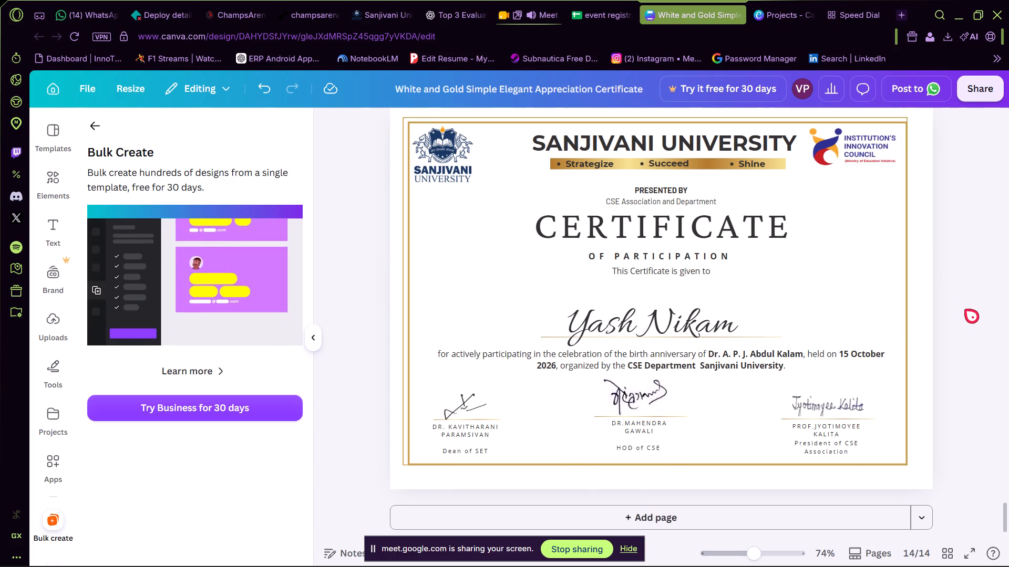
{"action": "key", "text": "Up"}
{"action": "key", "text": "Up"}
{"action": "scroll", "coordinate": [944, 324], "scroll_direction": "up", "scroll_amount": 1}
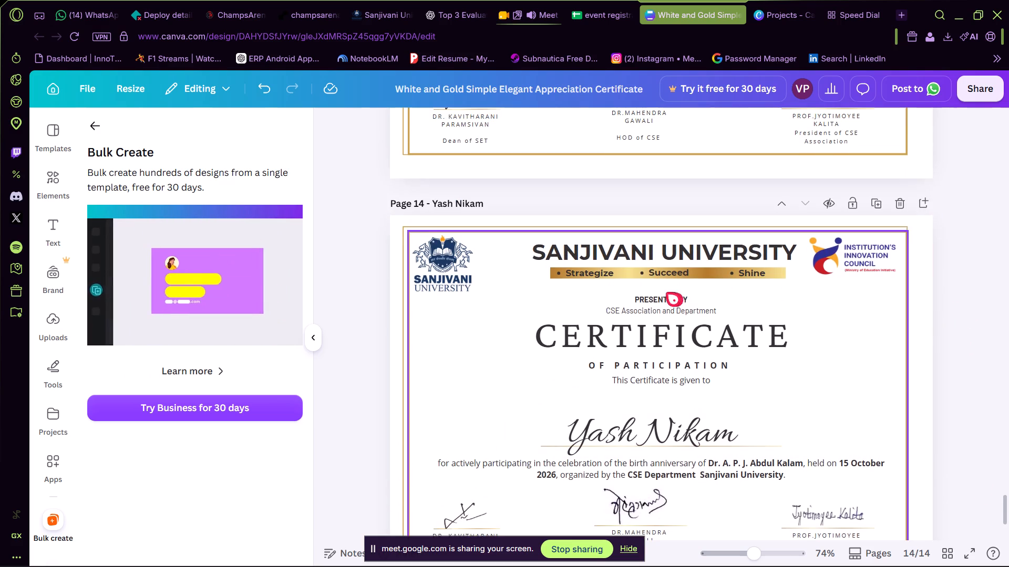
{"action": "scroll", "coordinate": [630, 290], "scroll_direction": "up", "scroll_amount": 8}
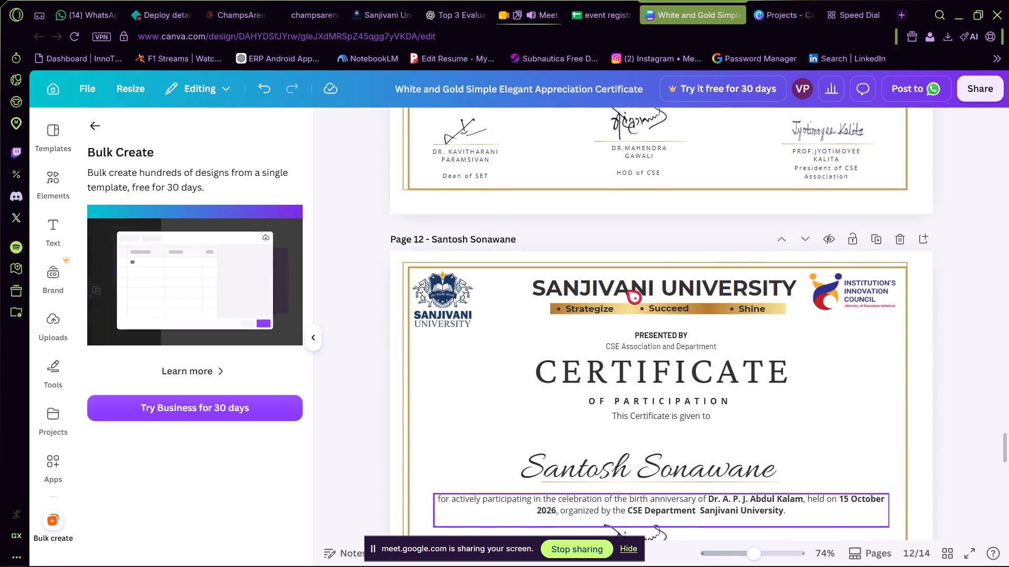
{"action": "scroll", "coordinate": [627, 290], "scroll_direction": "up", "scroll_amount": 7}
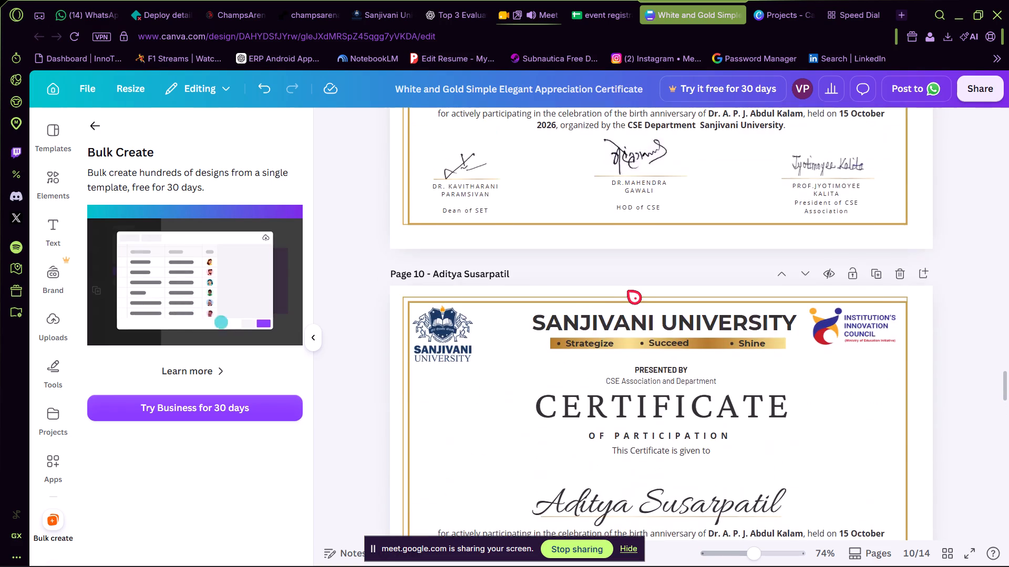
Review the recipient names and page titles from page 10 back to the first merit certificate.
{"action": "scroll", "coordinate": [627, 290], "scroll_direction": "up", "scroll_amount": 7}
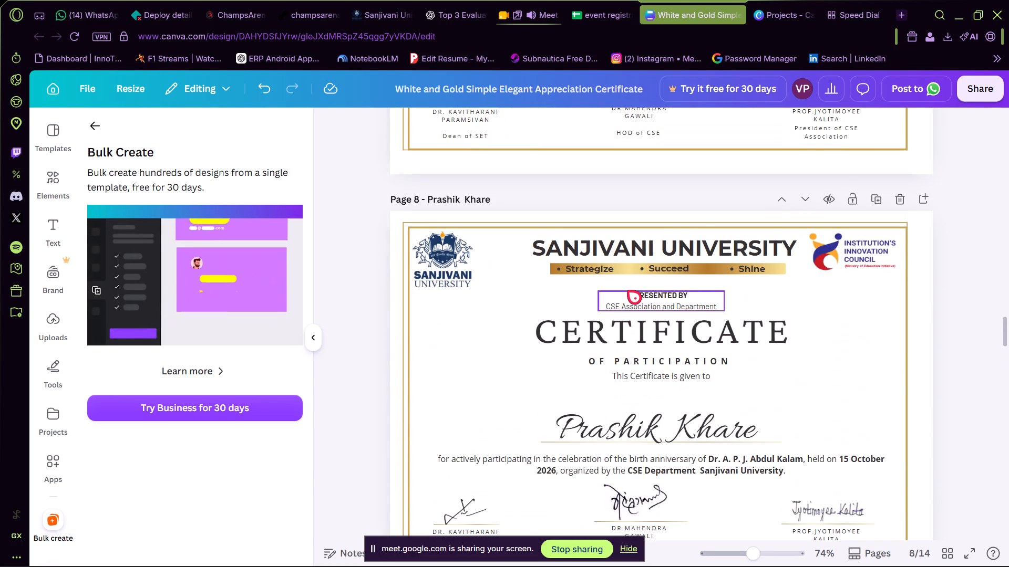
{"action": "scroll", "coordinate": [627, 290], "scroll_direction": "up", "scroll_amount": 5}
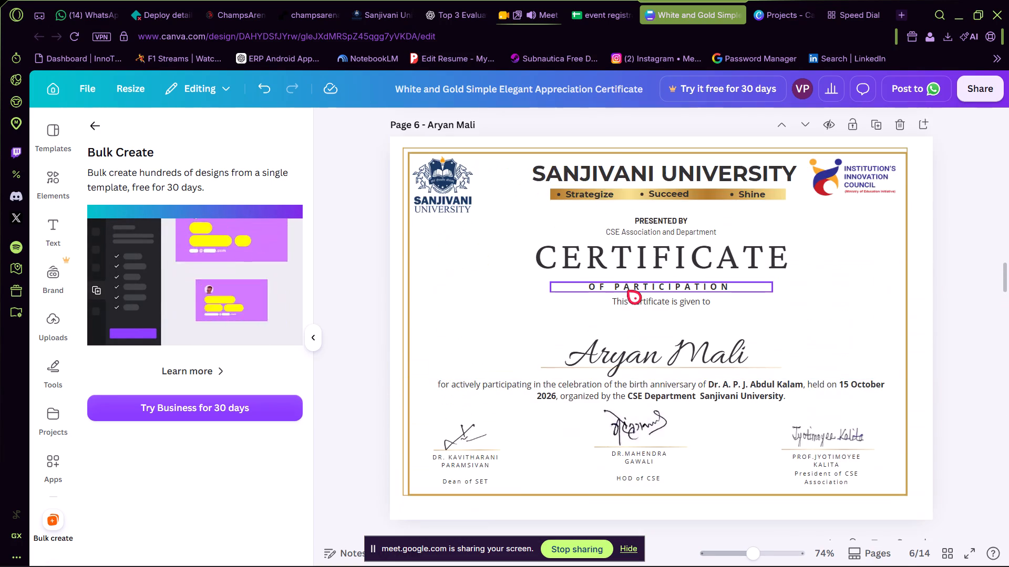
{"action": "scroll", "coordinate": [627, 290], "scroll_direction": "up", "scroll_amount": 6}
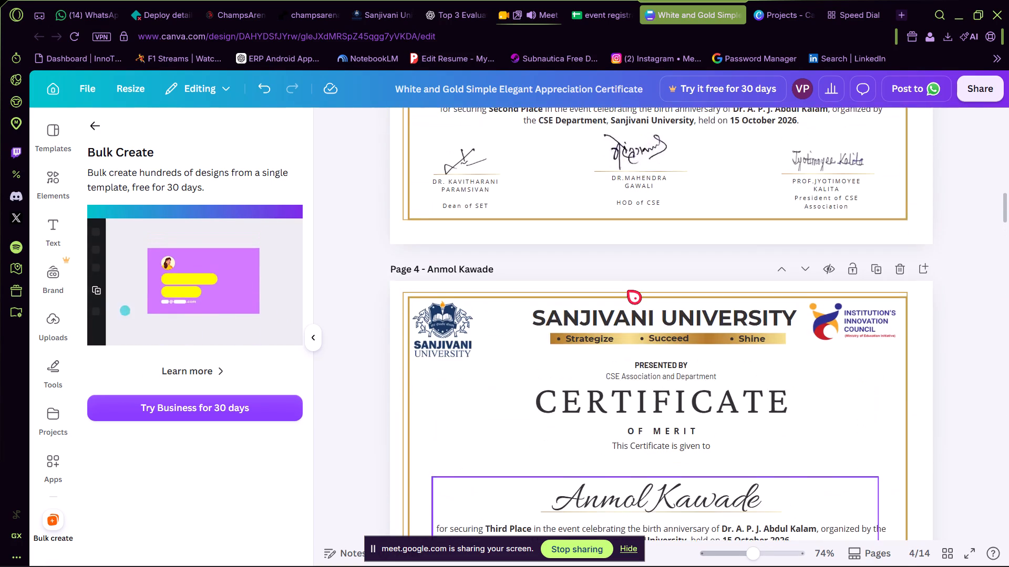
{"action": "scroll", "coordinate": [627, 290], "scroll_direction": "up", "scroll_amount": 7}
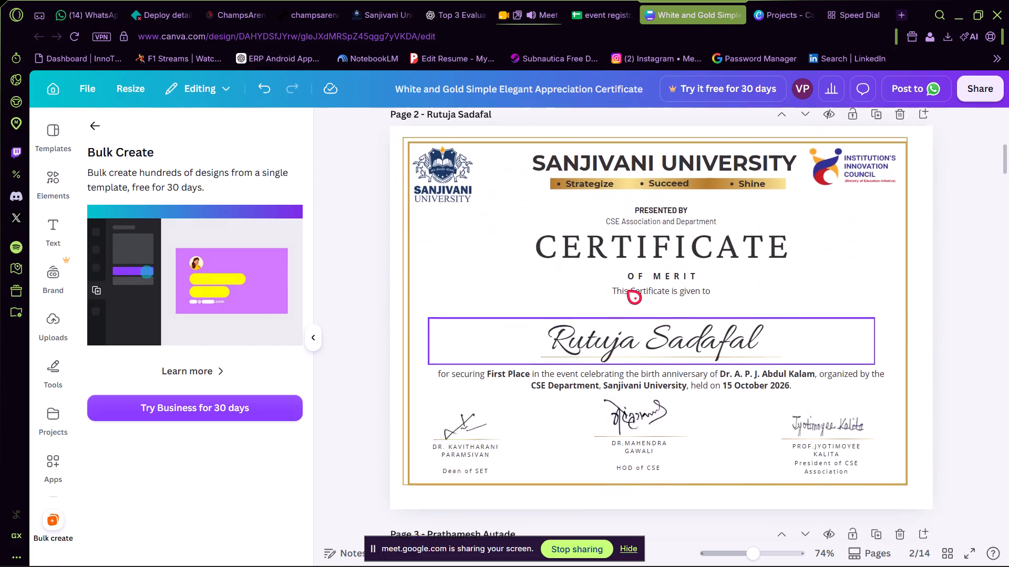
{"action": "scroll", "coordinate": [627, 290], "scroll_direction": "up", "scroll_amount": 7}
Look through the certificates from page 1 to the last page, rechecking the names and titles on the final participation pages.
{"action": "scroll", "coordinate": [627, 290], "scroll_direction": "down", "scroll_amount": 2}
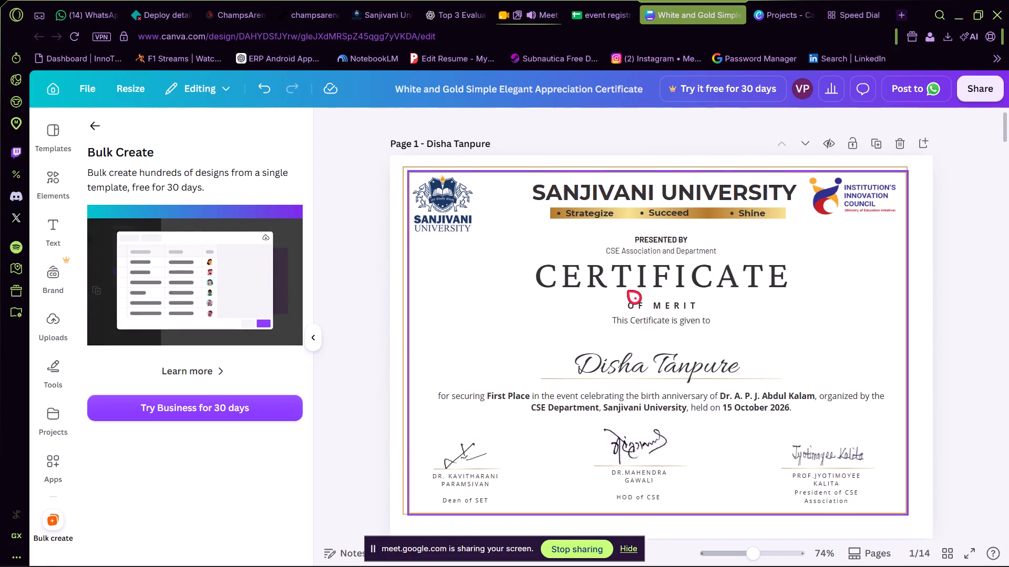
{"action": "scroll", "coordinate": [627, 290], "scroll_direction": "down", "scroll_amount": 15}
{"action": "scroll", "coordinate": [663, 312], "scroll_direction": "down", "scroll_amount": 8}
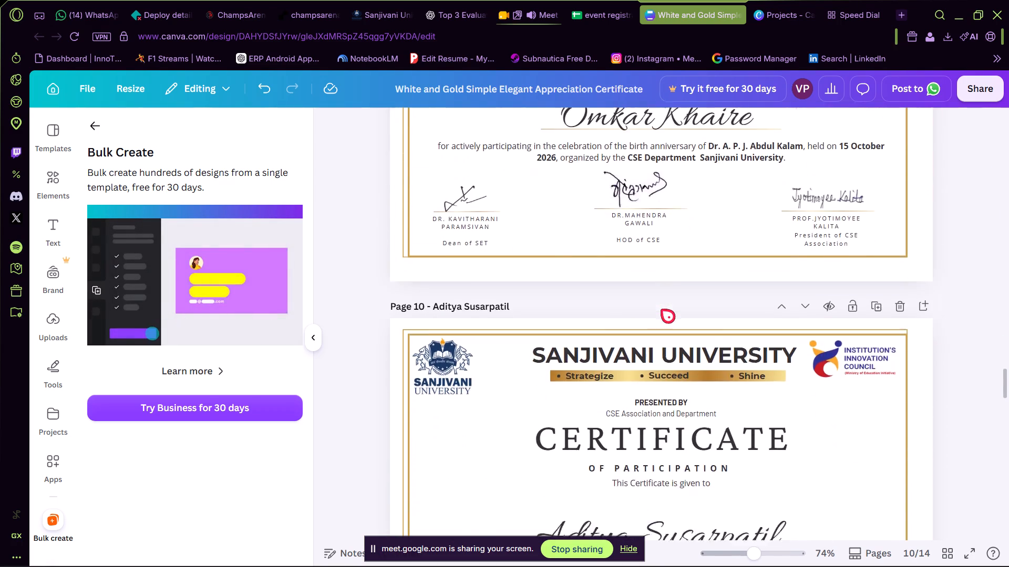
{"action": "scroll", "coordinate": [661, 309], "scroll_direction": "down", "scroll_amount": 18}
{"action": "scroll", "coordinate": [656, 314], "scroll_direction": "up", "scroll_amount": 8}
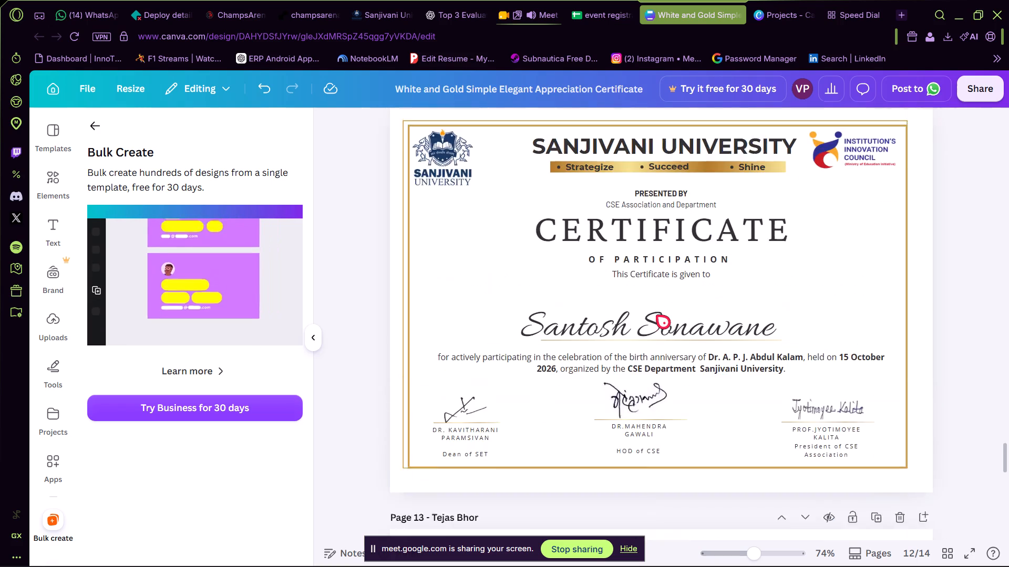
{"action": "scroll", "coordinate": [655, 314], "scroll_direction": "up", "scroll_amount": 3}
{"action": "scroll", "coordinate": [655, 317], "scroll_direction": "down", "scroll_amount": 11}
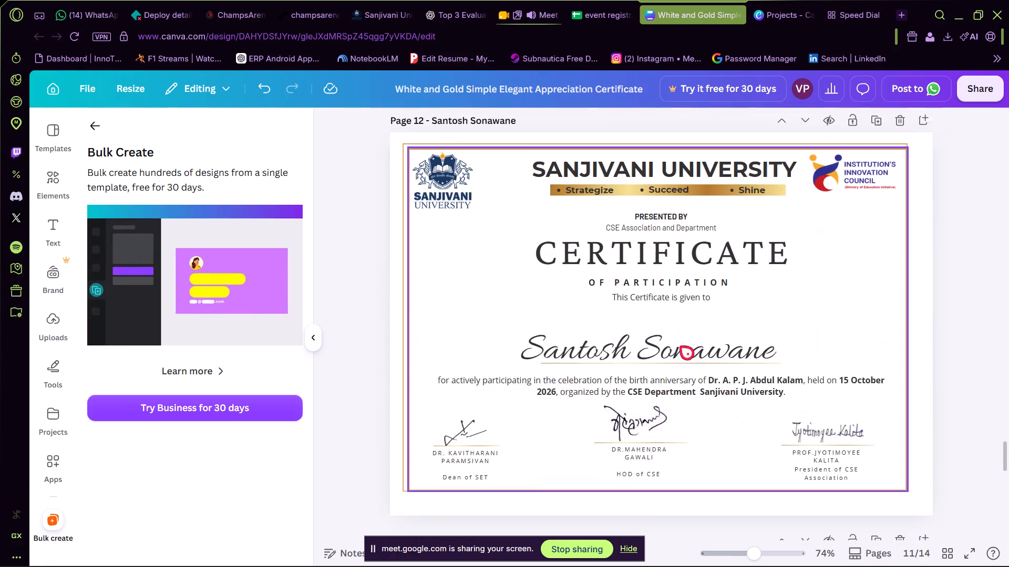
{"action": "scroll", "coordinate": [679, 345], "scroll_direction": "down", "scroll_amount": 5}
Duplicate page 14 and title page 15 with the given name and surname from row 18 of the attendance sheet.
{"action": "left_click", "coordinate": [569, 0]}
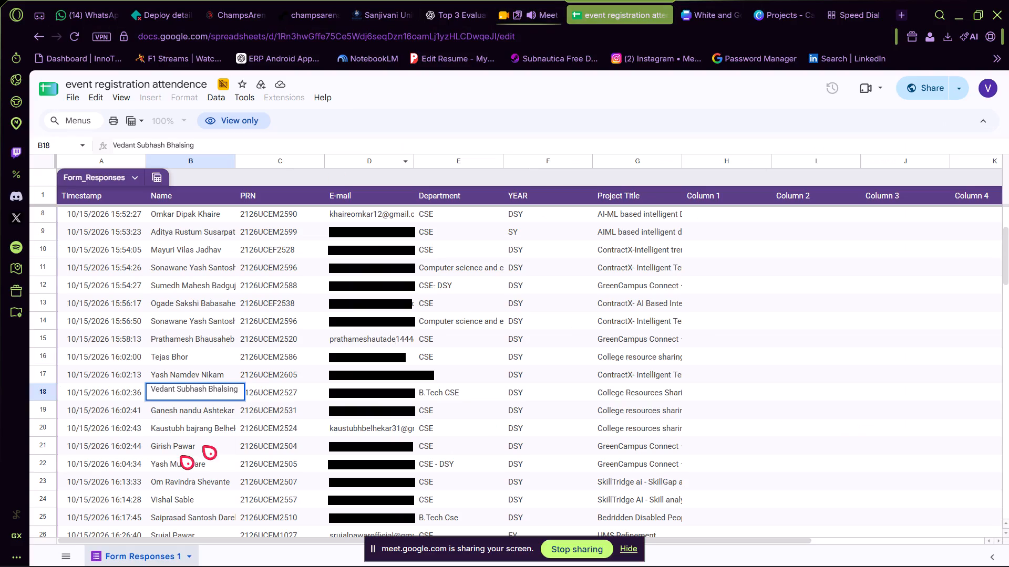
{"action": "double_click", "coordinate": [157, 392]}
{"action": "left_click", "coordinate": [157, 389], "text": "ctrl"}
{"action": "key", "text": "ctrl+c"}
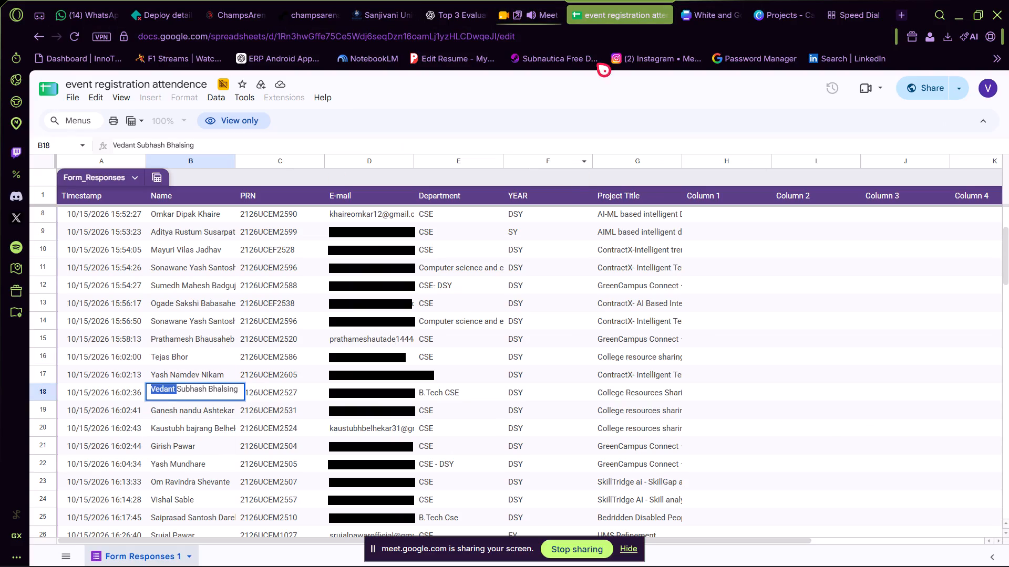
{"action": "left_click", "coordinate": [689, 0]}
{"action": "scroll", "coordinate": [870, 235], "scroll_direction": "up", "scroll_amount": 1}
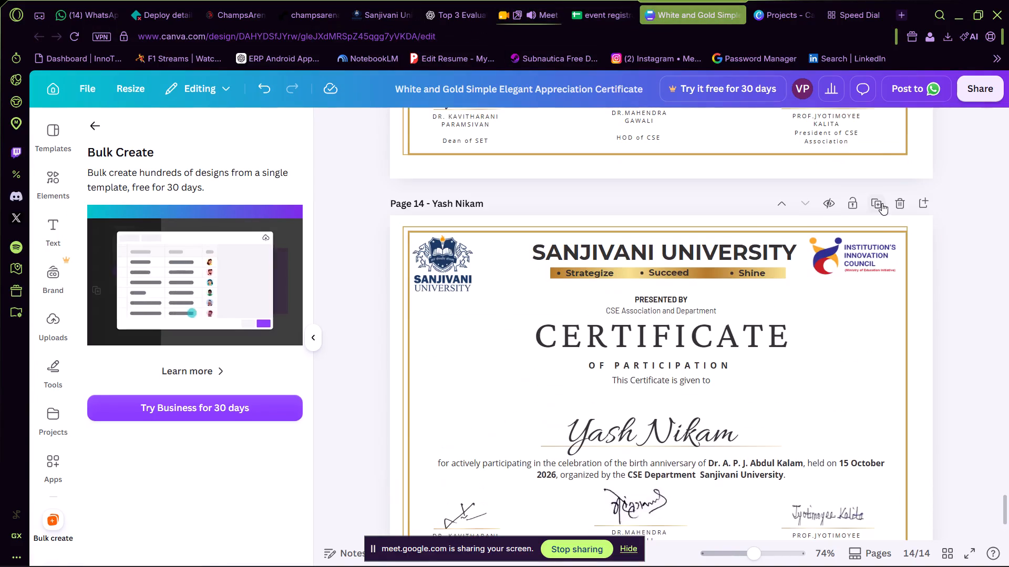
{"action": "left_click", "coordinate": [882, 203]}
{"action": "left_click", "coordinate": [449, 204]}
{"action": "key", "text": "ctrl+a"}
{"action": "key", "text": "ctrl+v"}
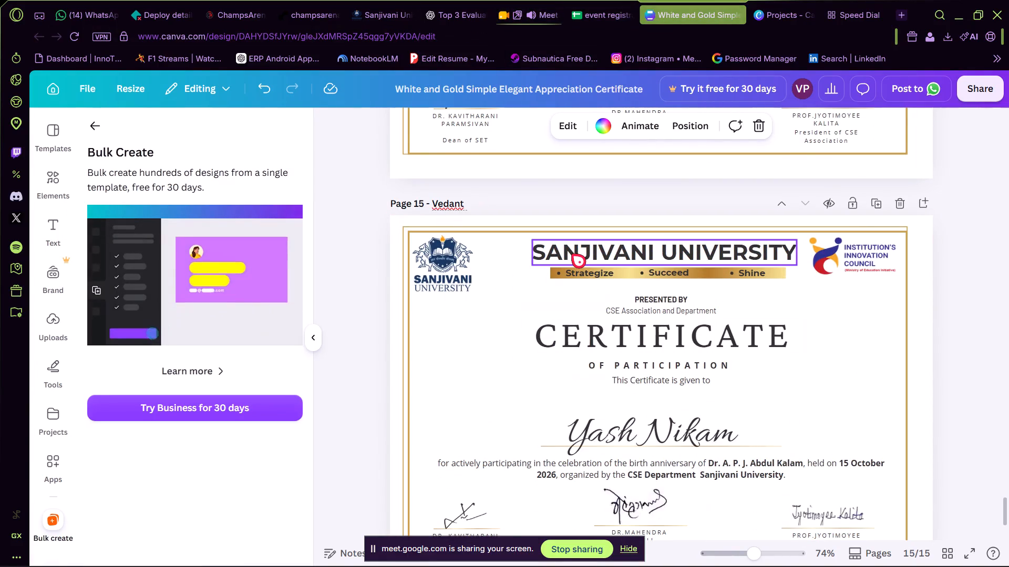
Copy page 15's title into that page's recipient name.
{"action": "key", "text": "ctrl+a"}
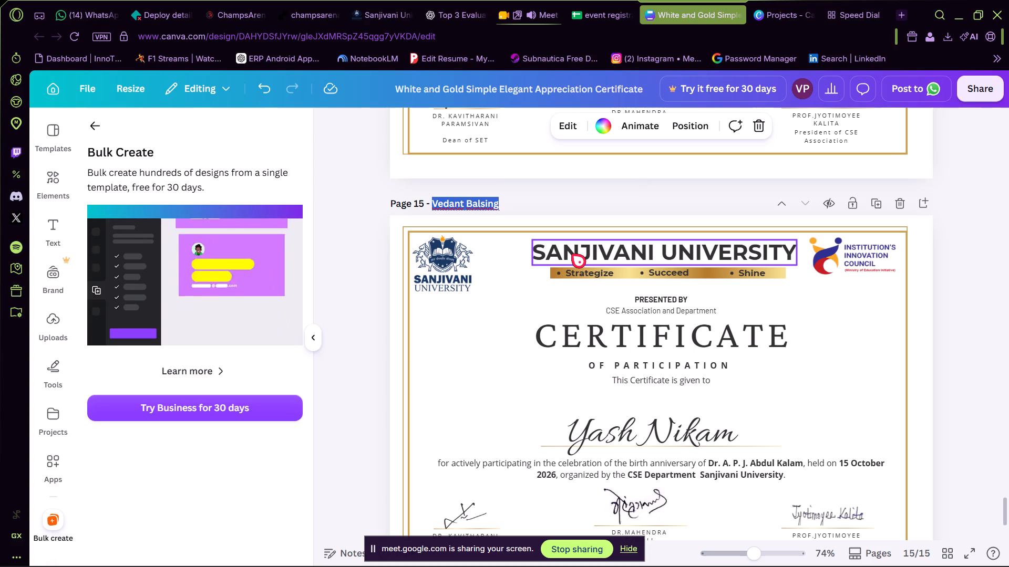
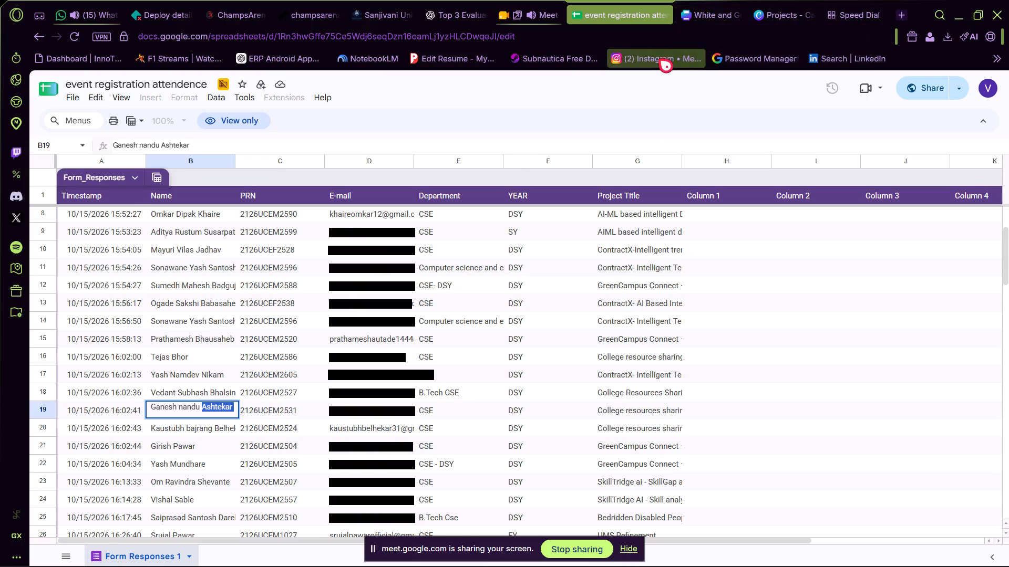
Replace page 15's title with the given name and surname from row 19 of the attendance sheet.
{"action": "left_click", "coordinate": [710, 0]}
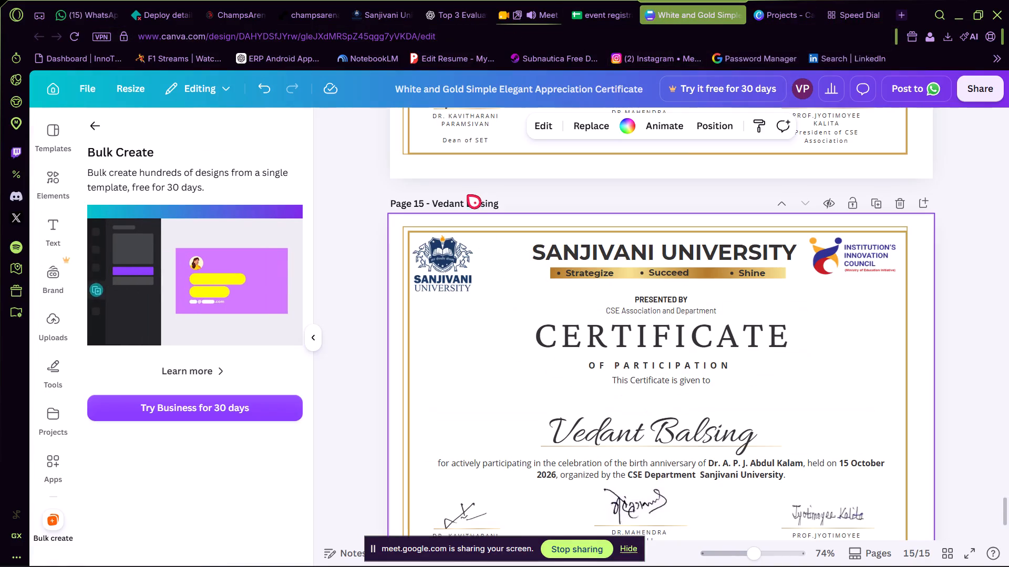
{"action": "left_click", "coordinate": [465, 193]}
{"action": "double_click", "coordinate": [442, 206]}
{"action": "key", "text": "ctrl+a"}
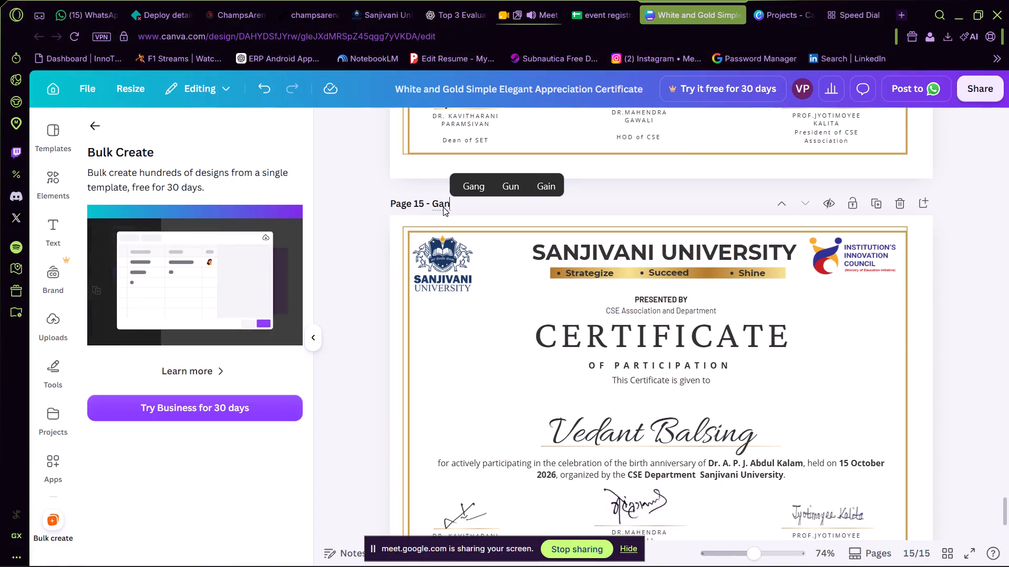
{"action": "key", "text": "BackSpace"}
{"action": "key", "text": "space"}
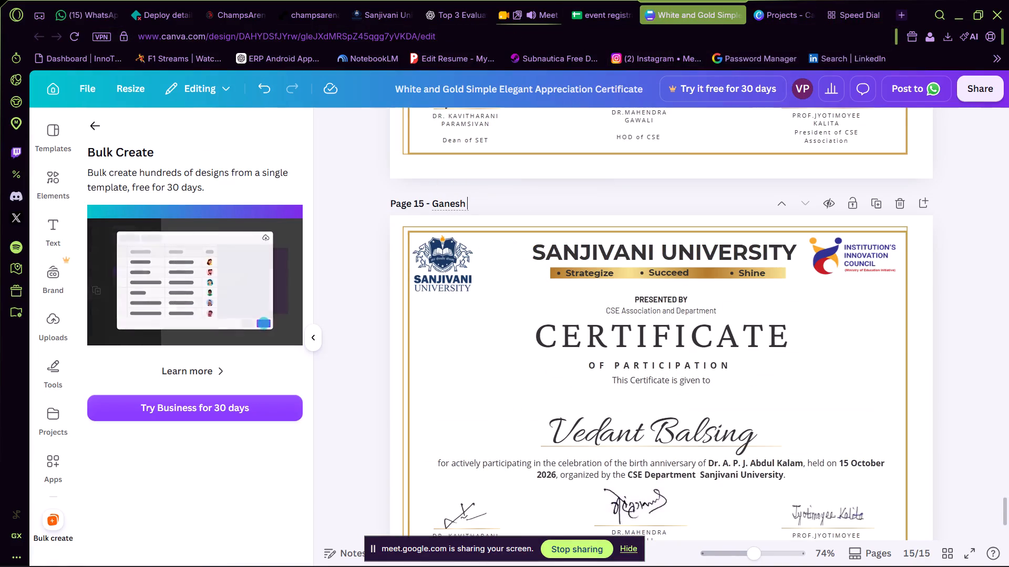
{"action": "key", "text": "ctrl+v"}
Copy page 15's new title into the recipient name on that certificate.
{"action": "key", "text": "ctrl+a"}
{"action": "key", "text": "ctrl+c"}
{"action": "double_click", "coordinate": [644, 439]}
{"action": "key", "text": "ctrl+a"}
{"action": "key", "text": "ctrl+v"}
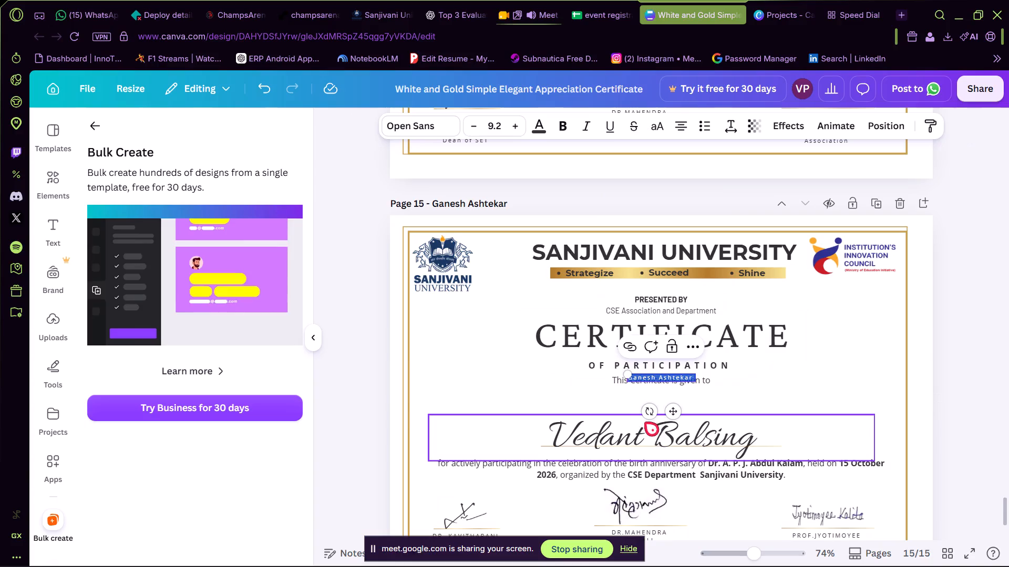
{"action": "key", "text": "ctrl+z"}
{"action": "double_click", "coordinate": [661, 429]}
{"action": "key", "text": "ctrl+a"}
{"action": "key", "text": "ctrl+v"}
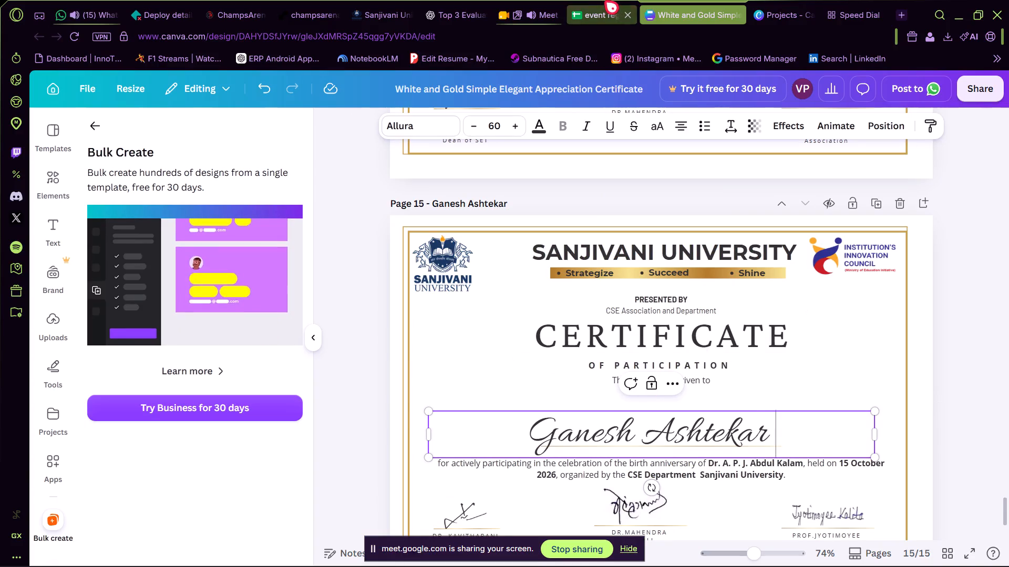
Copy the given name and surname from row 20 of the attendance sheet and make them page 15's title.
{"action": "left_click", "coordinate": [593, 0]}
{"action": "double_click", "coordinate": [174, 437]}
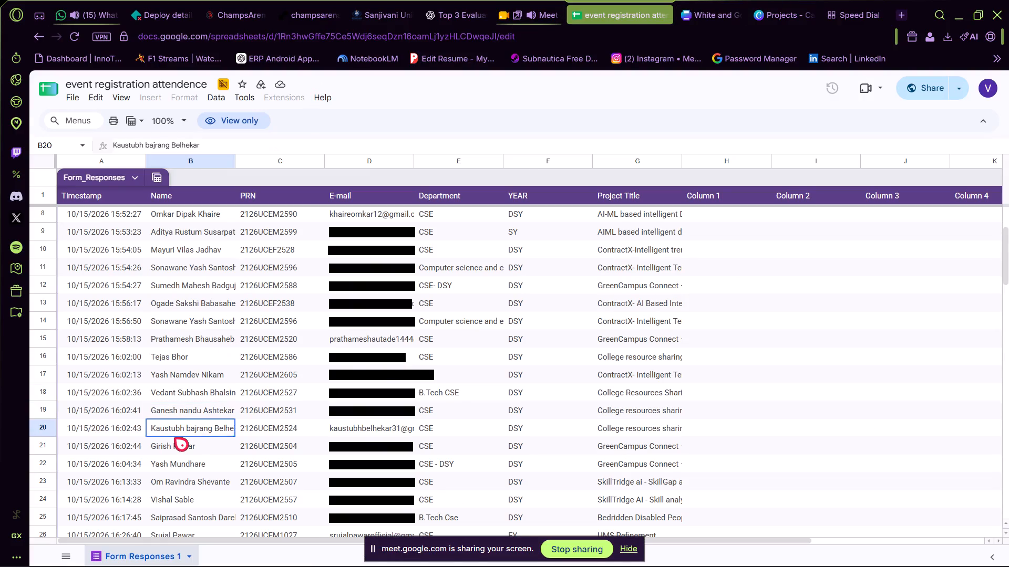
{"action": "double_click", "coordinate": [161, 425]}
{"action": "key", "text": "ctrl+c"}
{"action": "double_click", "coordinate": [226, 424]}
{"action": "key", "text": "ctrl+c"}
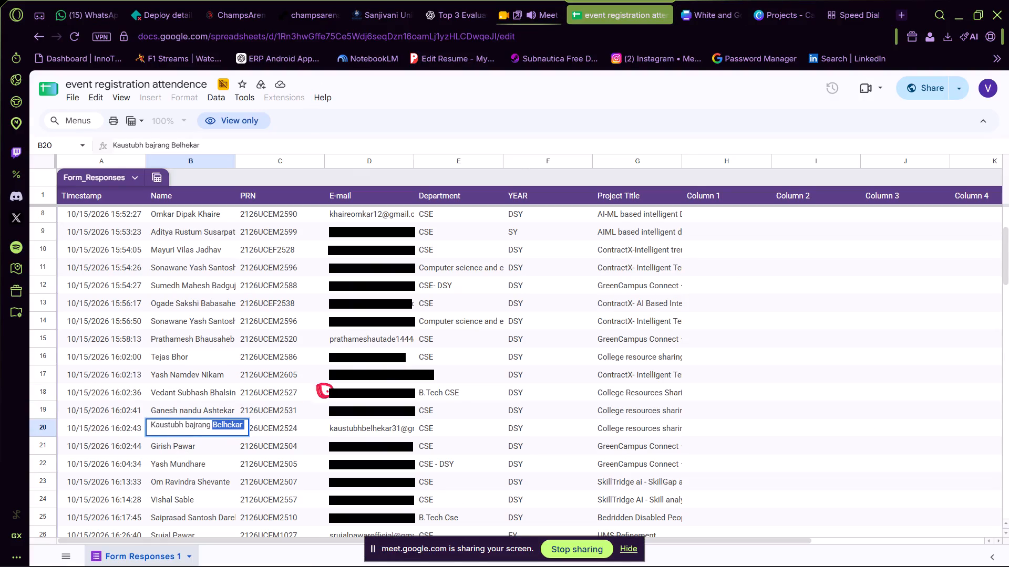
{"action": "left_click", "coordinate": [729, 0]}
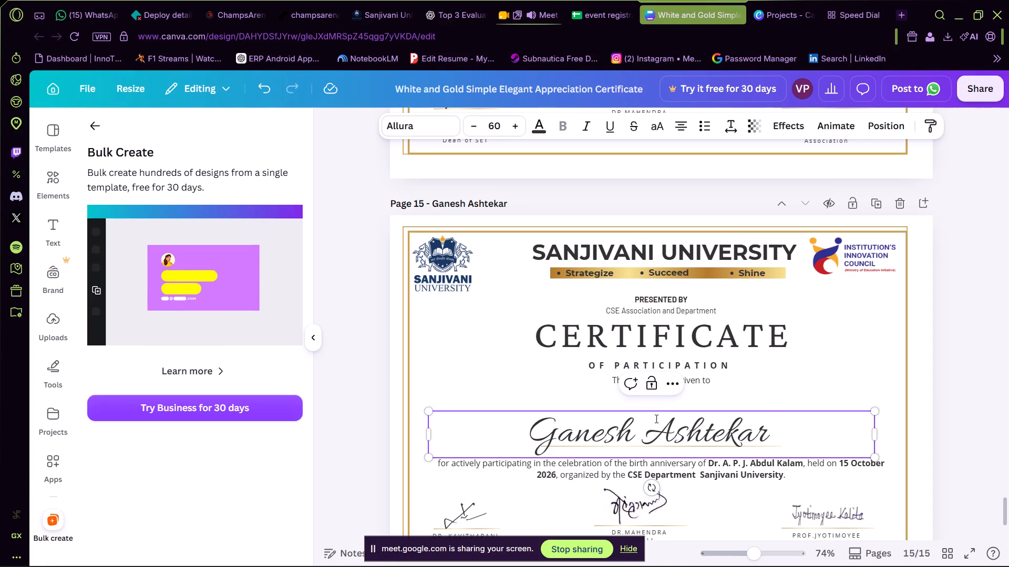
{"action": "left_click", "coordinate": [631, 438]}
{"action": "left_click_drag", "start_coordinate": [454, 187], "coordinate": [452, 193]}
{"action": "left_click", "coordinate": [451, 204]}
{"action": "key", "text": "ctrl+a"}
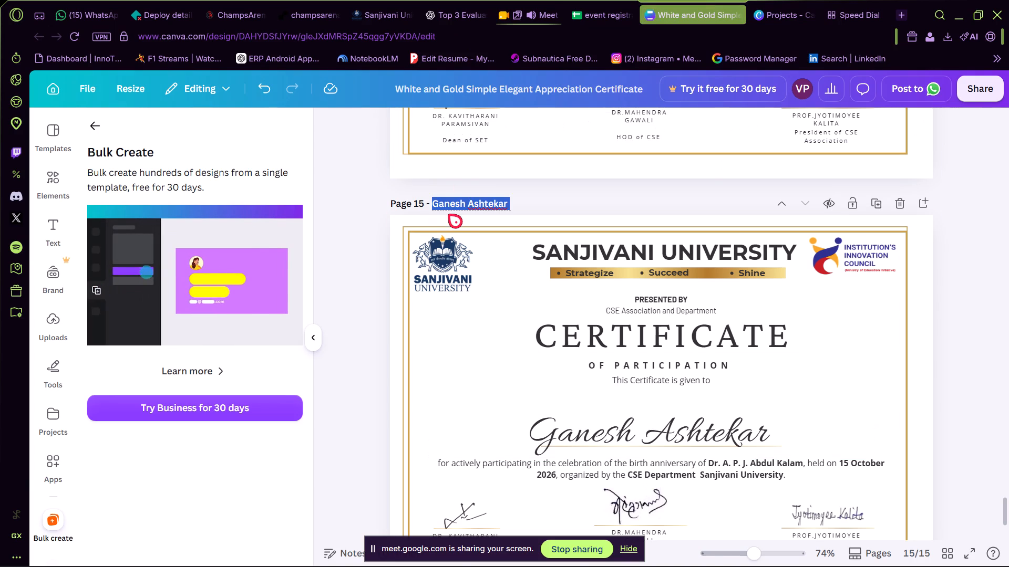
{"action": "key", "text": "super+v"}
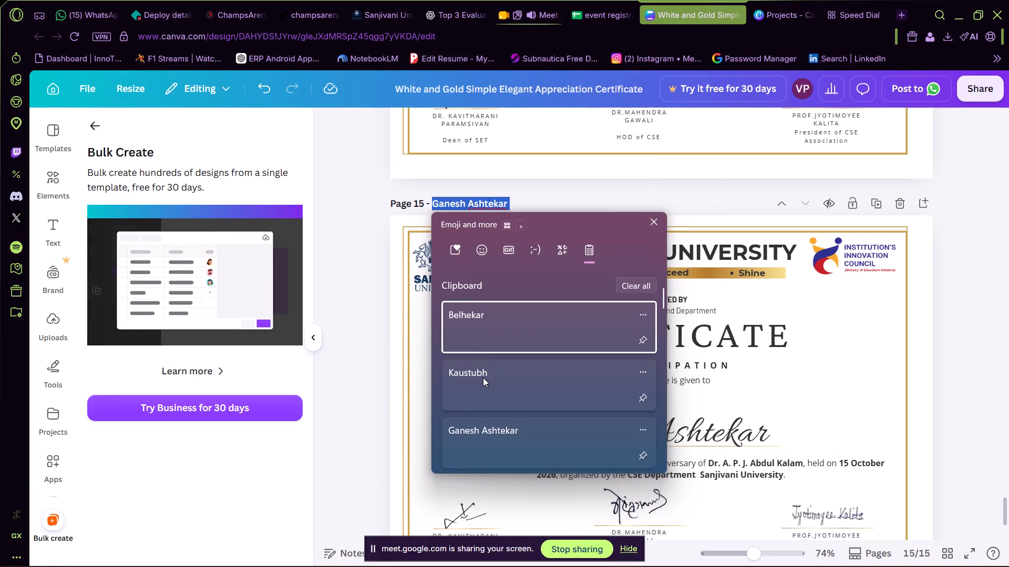
{"action": "left_click", "coordinate": [483, 377]}
{"action": "key", "text": "ctrl+v"}
{"action": "key", "text": "super+v"}
{"action": "left_click", "coordinate": [505, 319]}
{"action": "key", "text": "ctrl+v"}
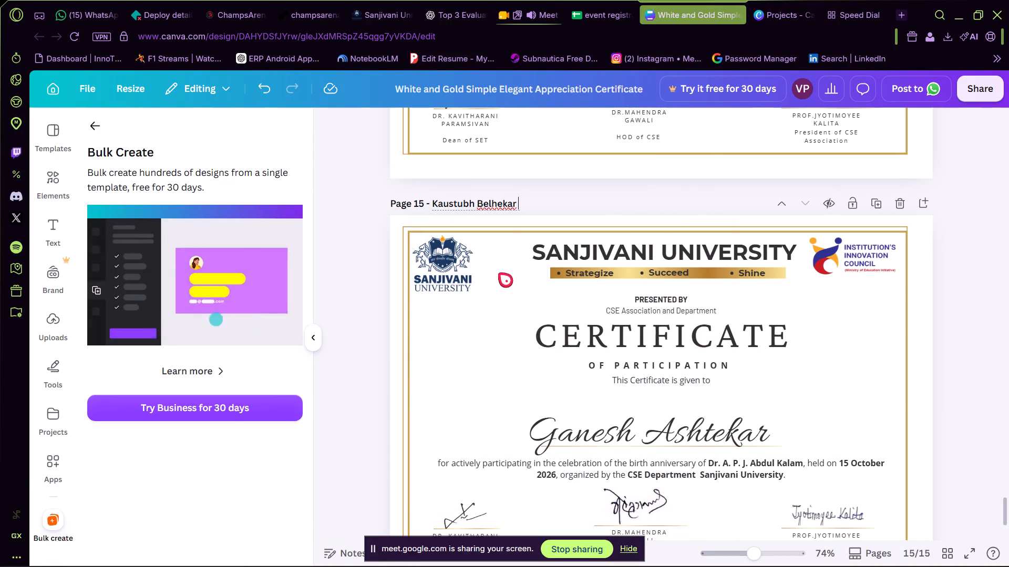
Replace page 15's recipient name with a copy of its title.
{"action": "key", "text": "ctrl+a"}
{"action": "key", "text": "ctrl+c"}
{"action": "double_click", "coordinate": [593, 428]}
{"action": "key", "text": "ctrl+a"}
{"action": "key", "text": "ctrl+v"}
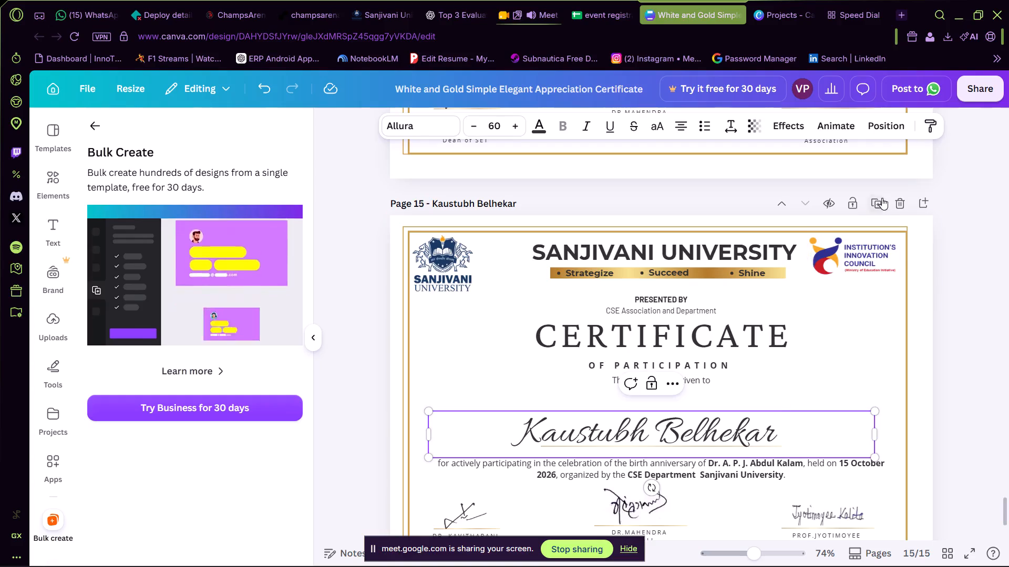
Duplicate page 15 and title page 16 with the full name from row 21 of the attendance sheet.
{"action": "left_click", "coordinate": [882, 198]}
{"action": "left_click", "coordinate": [601, 365]}
{"action": "left_click", "coordinate": [610, 0]}
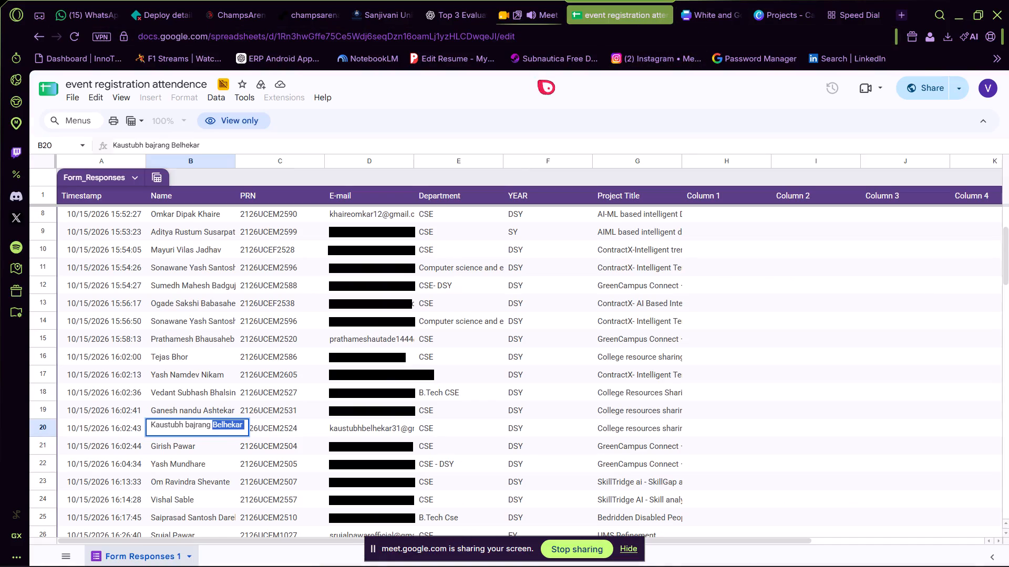
{"action": "double_click", "coordinate": [164, 442]}
{"action": "key", "text": "ctrl+a"}
{"action": "key", "text": "ctrl+c"}
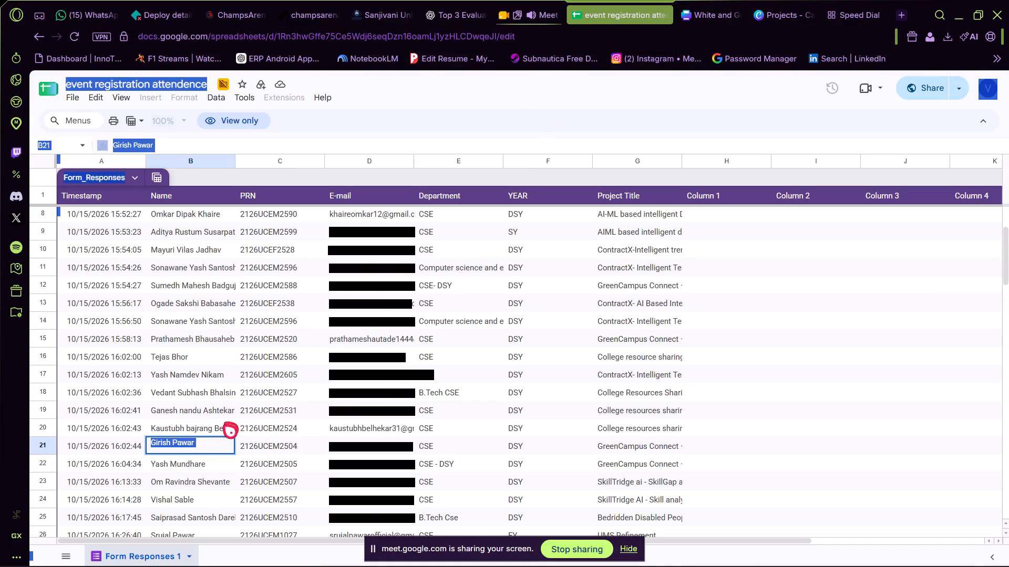
{"action": "left_click", "coordinate": [205, 456]}
{"action": "left_click", "coordinate": [201, 443]}
{"action": "key", "text": "ctrl+z"}
{"action": "left_click", "coordinate": [199, 446]}
{"action": "left_click_drag", "start_coordinate": [199, 446], "coordinate": [194, 447]}
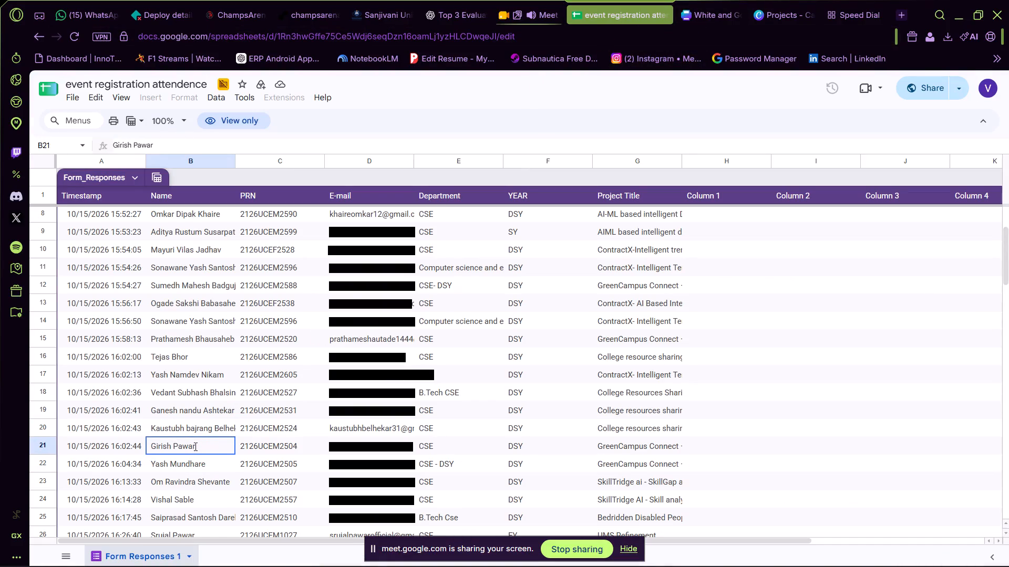
{"action": "left_click_drag", "start_coordinate": [196, 443], "coordinate": [166, 445]}
{"action": "key", "text": "ctrl+c"}
{"action": "left_click_drag", "start_coordinate": [149, 441], "coordinate": [208, 443]}
{"action": "key", "text": "ctrl+c"}
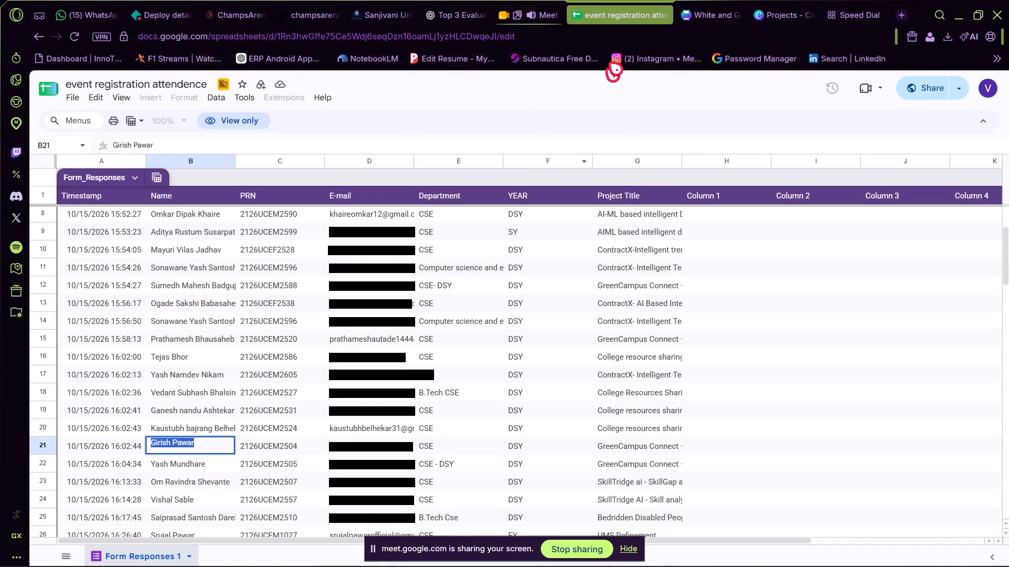
{"action": "left_click", "coordinate": [709, 0]}
{"action": "left_click", "coordinate": [456, 213]}
{"action": "left_click", "coordinate": [456, 207]}
{"action": "key", "text": "ctrl+a"}
{"action": "key", "text": "ctrl+v"}
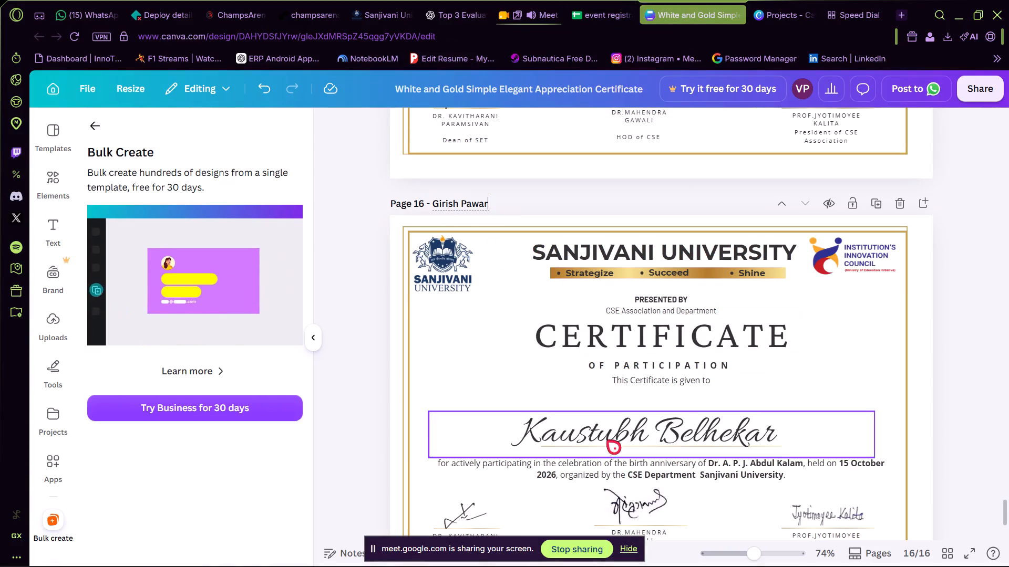
Replace page 16's recipient name with the same name copied from row 21.
{"action": "double_click", "coordinate": [606, 443]}
{"action": "key", "text": "ctrl+a"}
{"action": "key", "text": "ctrl+v"}
Duplicate page 16 and copy the full name from row 22 of the attendance sheet.
{"action": "left_click", "coordinate": [877, 199]}
{"action": "left_click", "coordinate": [616, 0]}
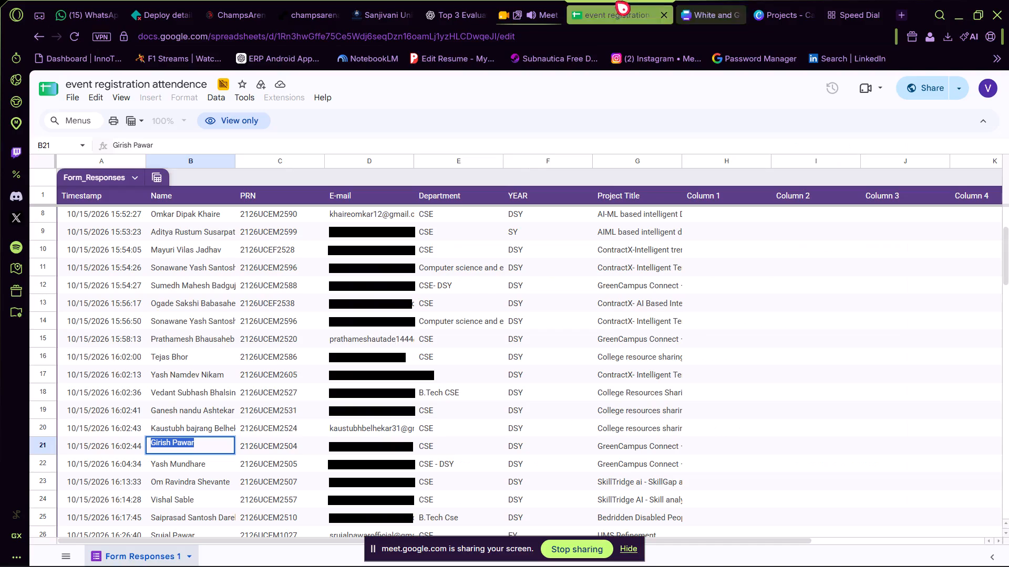
{"action": "double_click", "coordinate": [155, 471]}
{"action": "left_click_drag", "start_coordinate": [207, 467], "coordinate": [187, 469]}
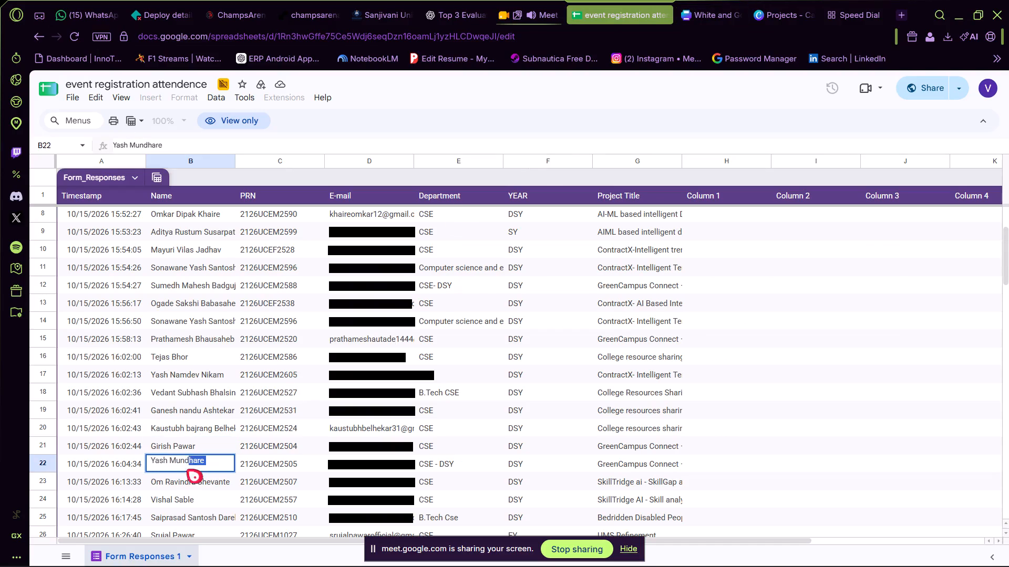
{"action": "left_click_drag", "start_coordinate": [187, 469], "coordinate": [149, 466]}
{"action": "key", "text": "ctrl+c"}
{"action": "left_click", "coordinate": [702, 0]}
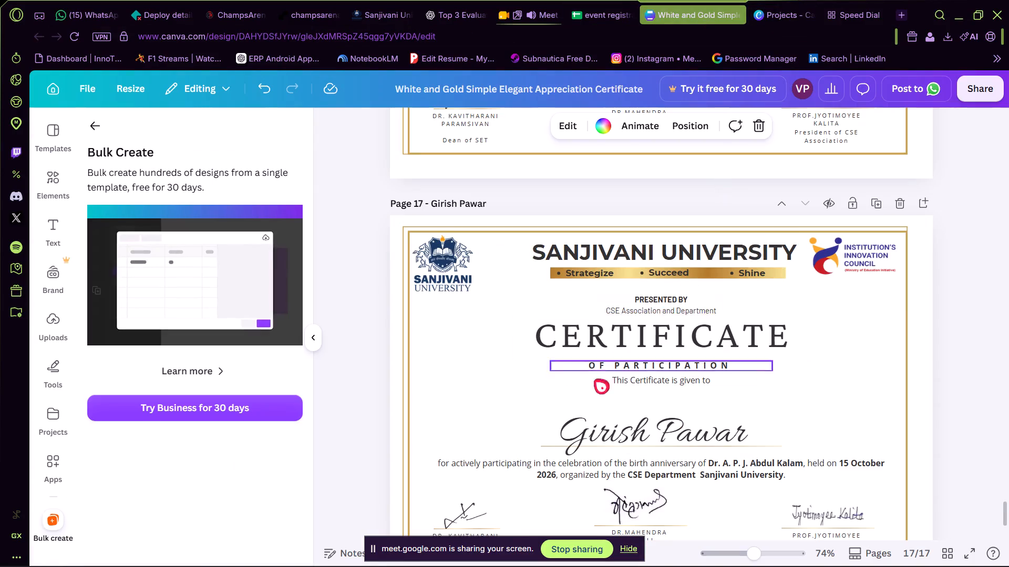
Review the recipient names and page titles on pages 15 to 17.
{"action": "scroll", "coordinate": [547, 290], "scroll_direction": "up", "scroll_amount": 4}
{"action": "scroll", "coordinate": [573, 356], "scroll_direction": "down", "scroll_amount": 4}
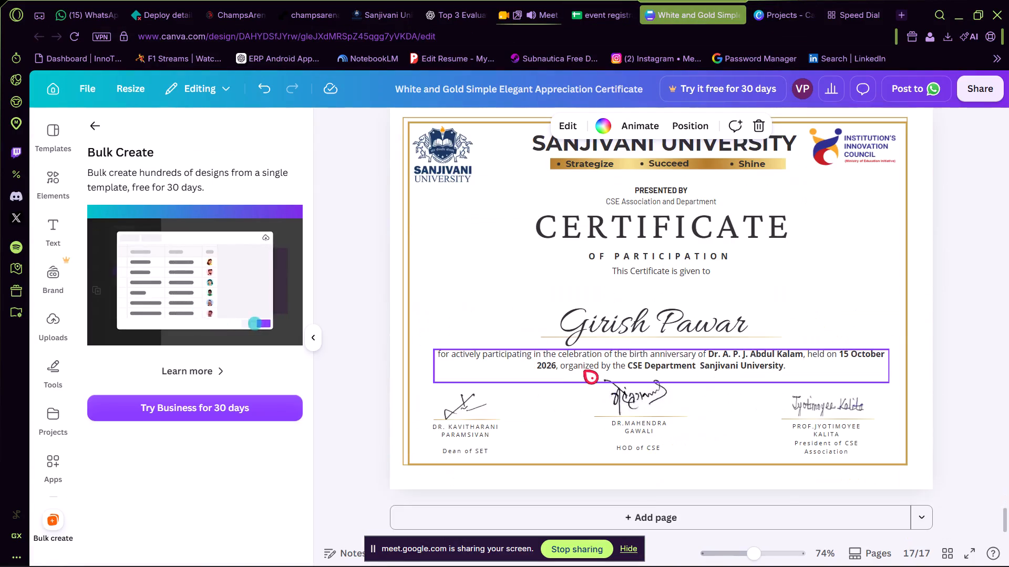
{"action": "scroll", "coordinate": [585, 371], "scroll_direction": "up", "scroll_amount": 3}
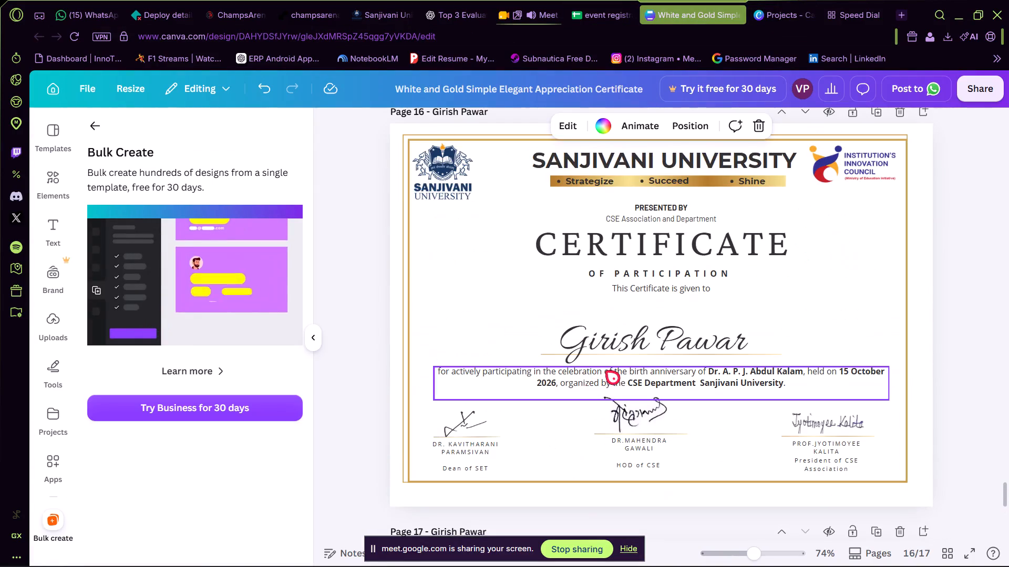
{"action": "key", "text": "Down"}
{"action": "key", "text": "Down"}
{"action": "key", "text": "Down"}
{"action": "key", "text": "Up"}
{"action": "key", "text": "Up"}
{"action": "key", "text": "Up"}
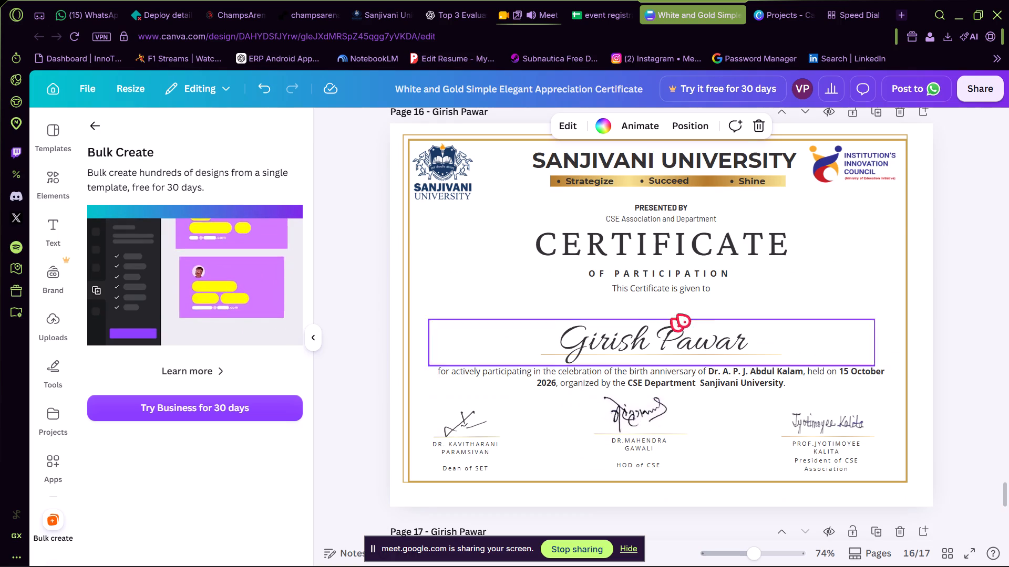
{"action": "left_click", "coordinate": [960, 320]}
{"action": "key", "text": "Up"}
{"action": "key", "text": "Up"}
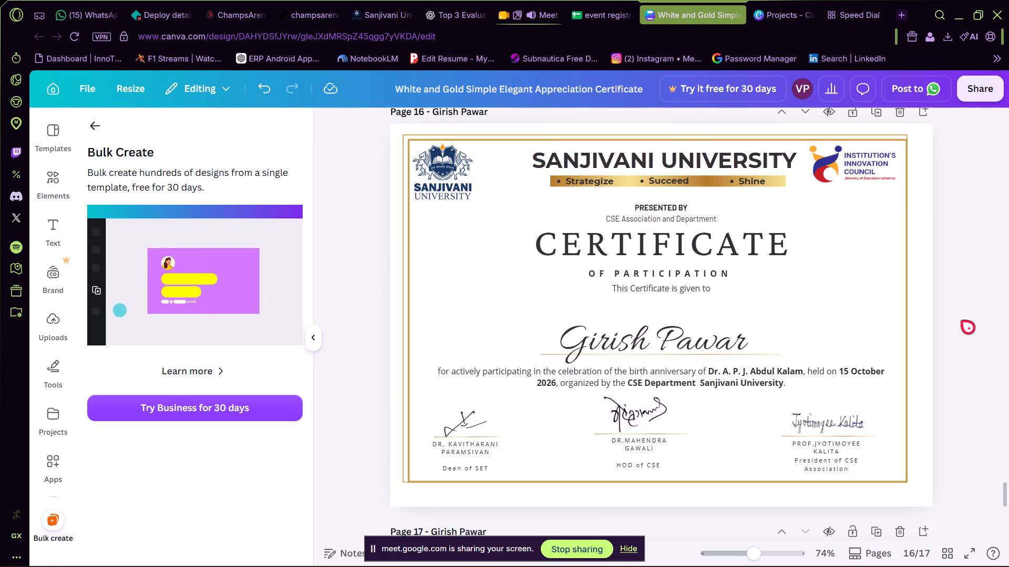
{"action": "key", "text": "Up"}
{"action": "key", "text": "Up"}
{"action": "left_click_drag", "start_coordinate": [1005, 493], "coordinate": [1008, 463]}
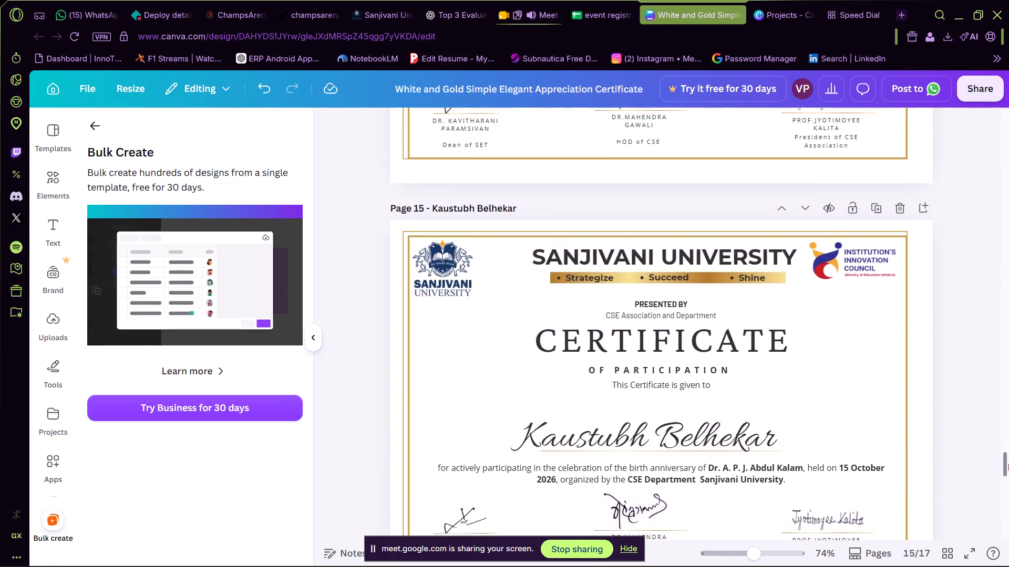
{"action": "left_click_drag", "start_coordinate": [1008, 463], "coordinate": [1008, 499]}
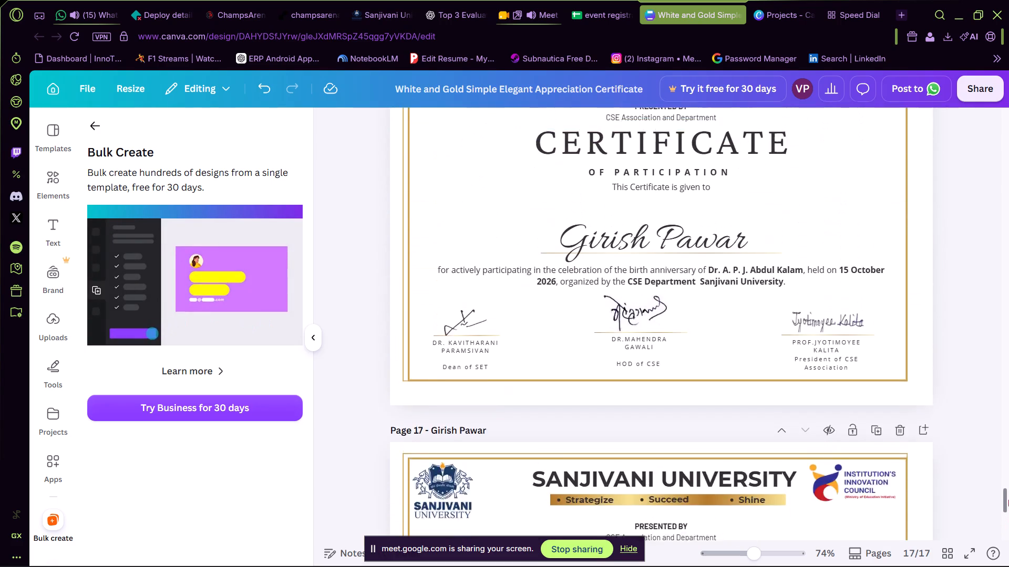
{"action": "left_click_drag", "start_coordinate": [1008, 499], "coordinate": [1006, 528]}
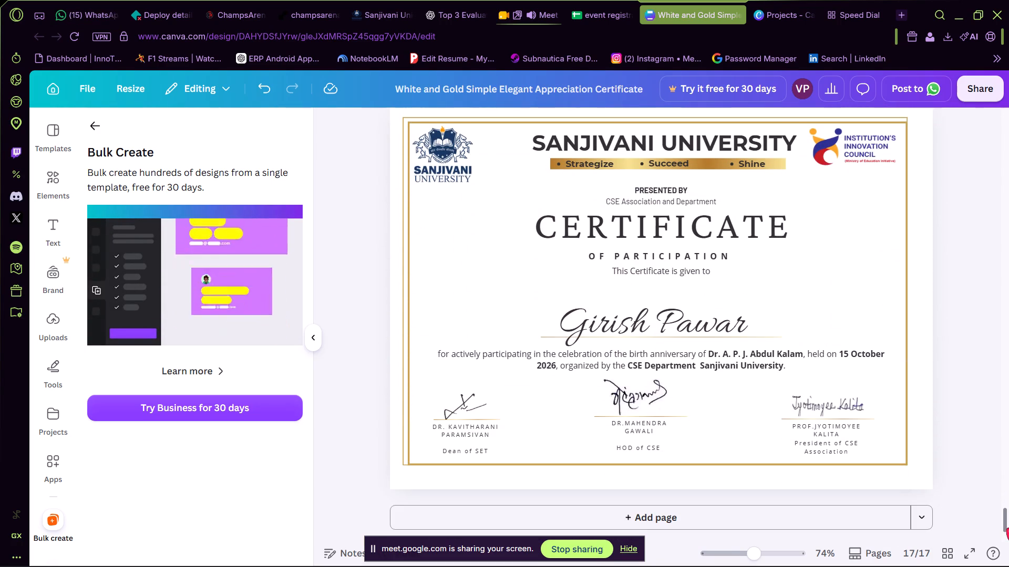
{"action": "left_click_drag", "start_coordinate": [1006, 528], "coordinate": [999, 522]}
Set both the title and the recipient name of page 17 to the name copied from row 22.
{"action": "scroll", "coordinate": [556, 216], "scroll_direction": "up", "scroll_amount": 1}
{"action": "double_click", "coordinate": [460, 316]}
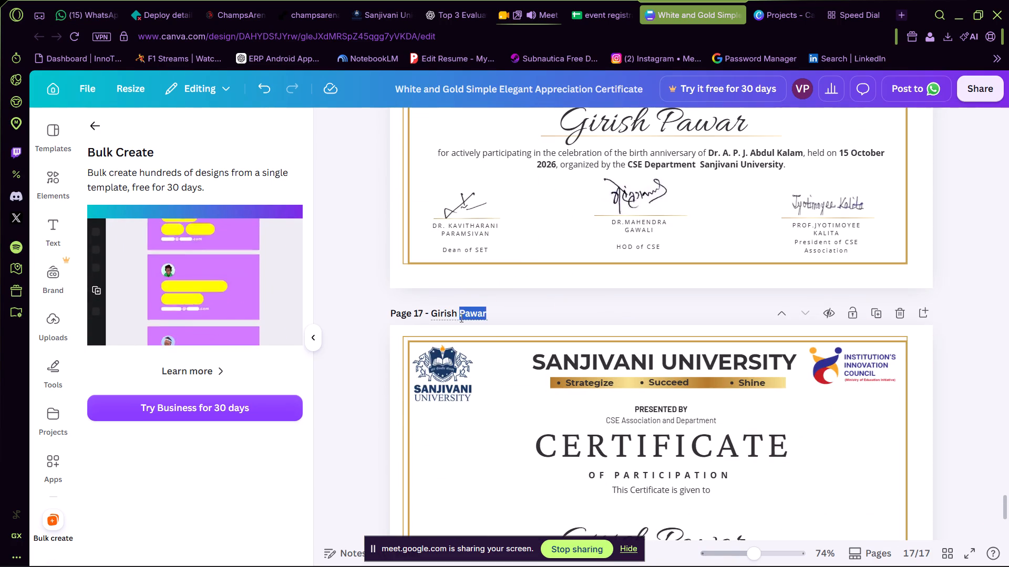
{"action": "key", "text": "ctrl+a"}
{"action": "key", "text": "ctrl+v"}
{"action": "scroll", "coordinate": [581, 384], "scroll_direction": "down", "scroll_amount": 1}
{"action": "double_click", "coordinate": [633, 335]}
{"action": "key", "text": "ctrl+a"}
{"action": "key", "text": "ctrl+v"}
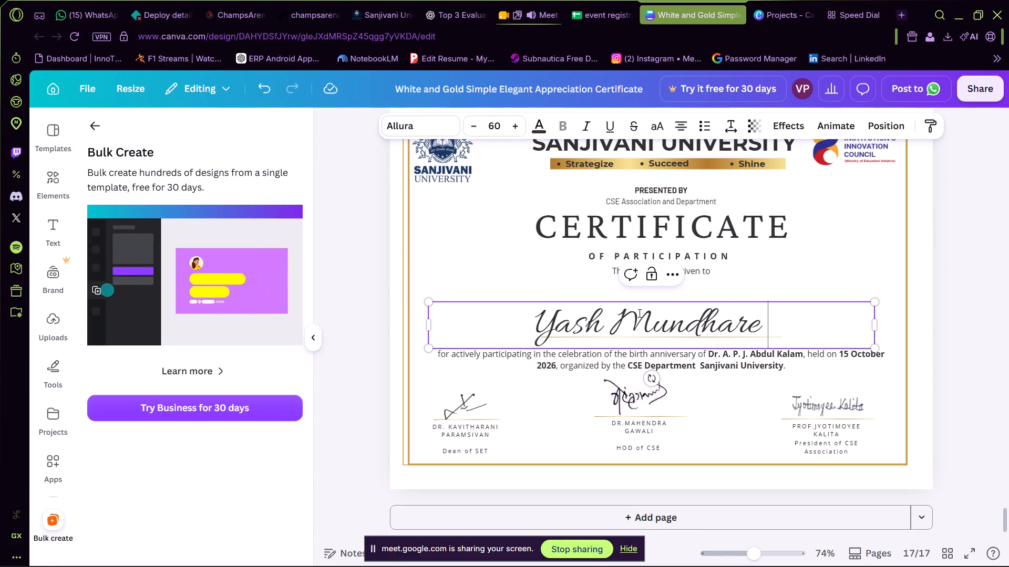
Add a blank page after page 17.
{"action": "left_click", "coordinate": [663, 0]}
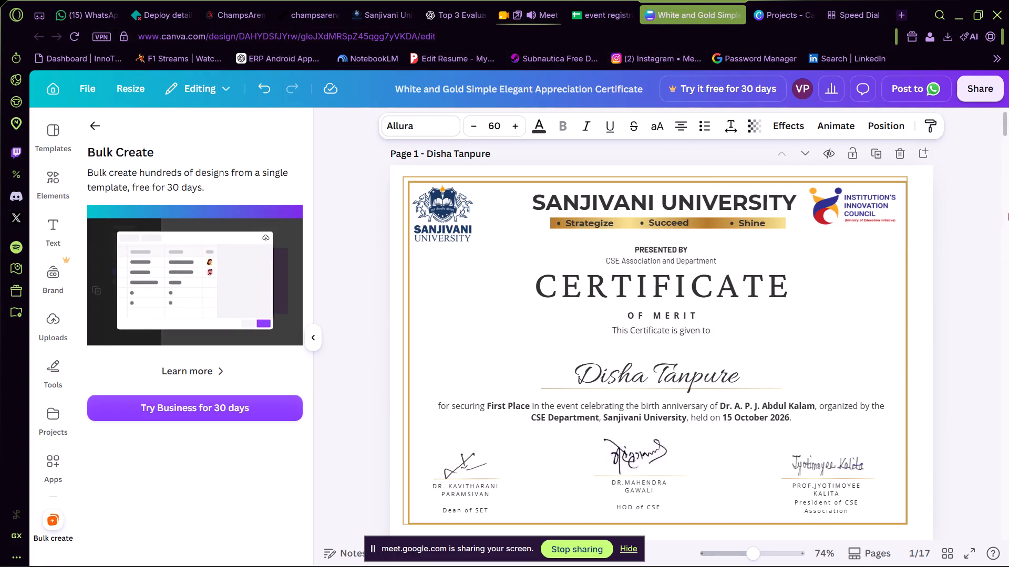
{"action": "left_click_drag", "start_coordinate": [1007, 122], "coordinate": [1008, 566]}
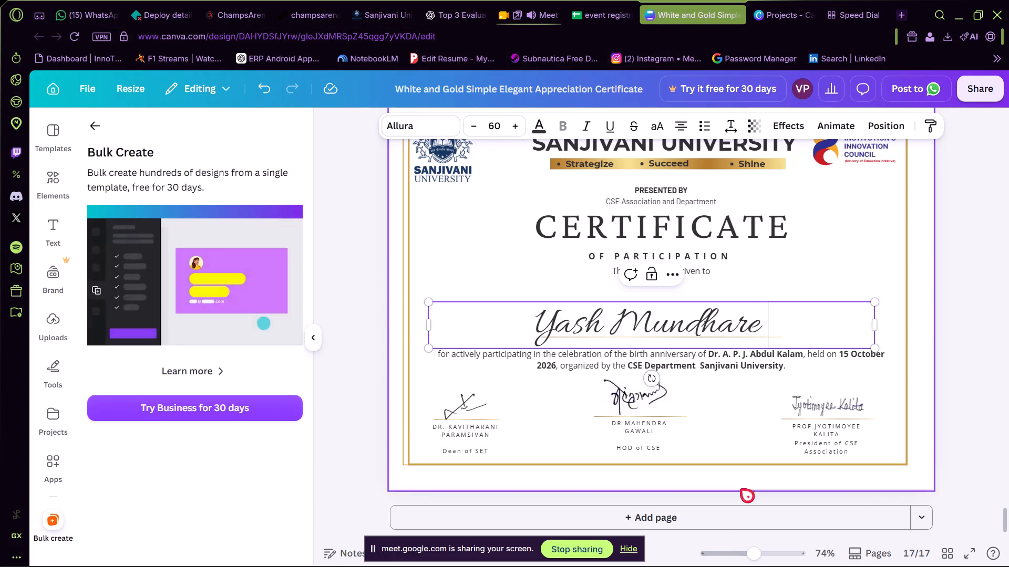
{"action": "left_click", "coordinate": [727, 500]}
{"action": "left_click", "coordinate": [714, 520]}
Copy only the given name from row 23 of the attendance sheet.
{"action": "left_click", "coordinate": [591, 0]}
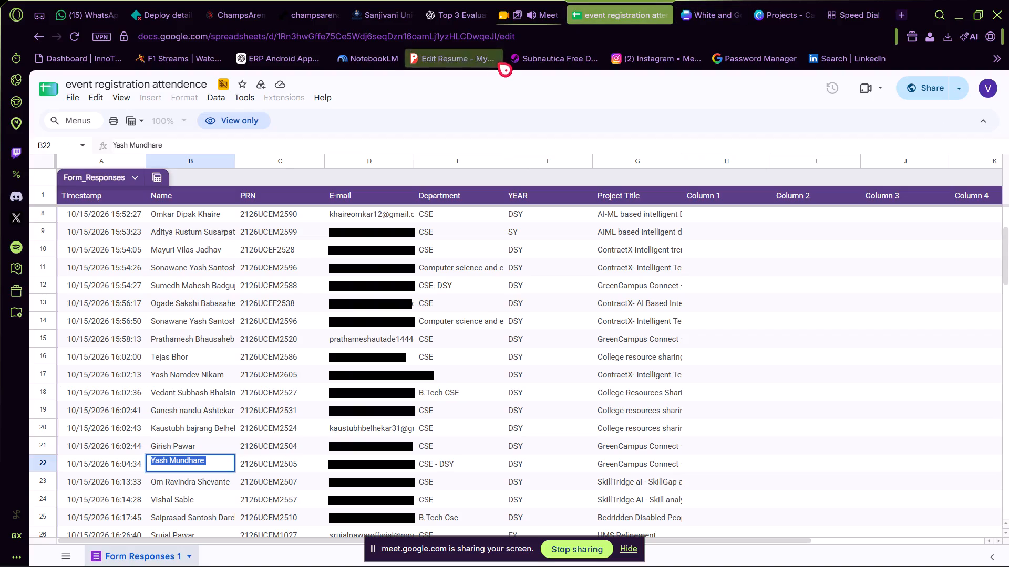
{"action": "double_click", "coordinate": [177, 486]}
{"action": "left_click", "coordinate": [152, 482]}
{"action": "left_click", "coordinate": [152, 478]}
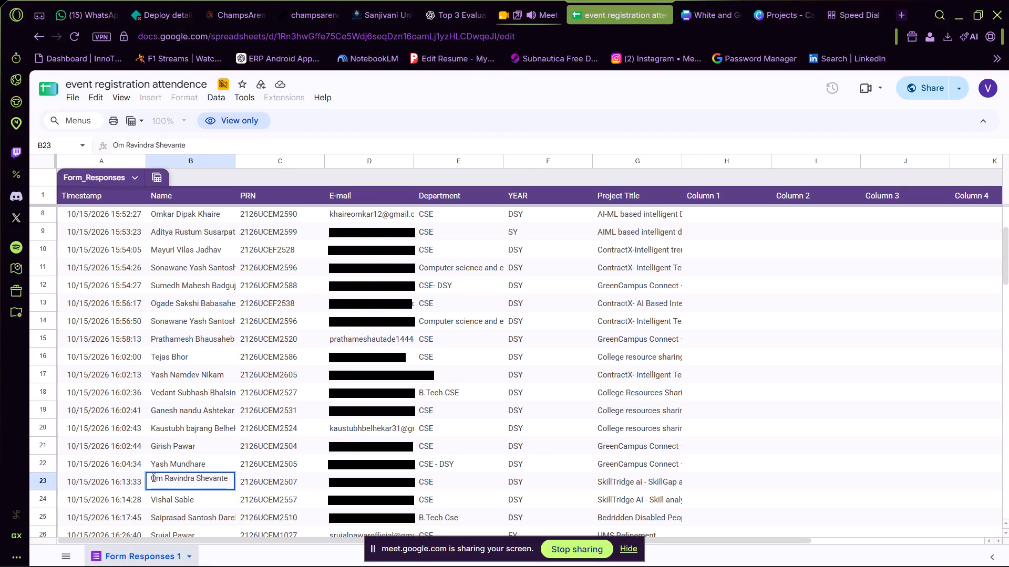
{"action": "double_click", "coordinate": [152, 477]}
{"action": "key", "text": "ctrl+c"}
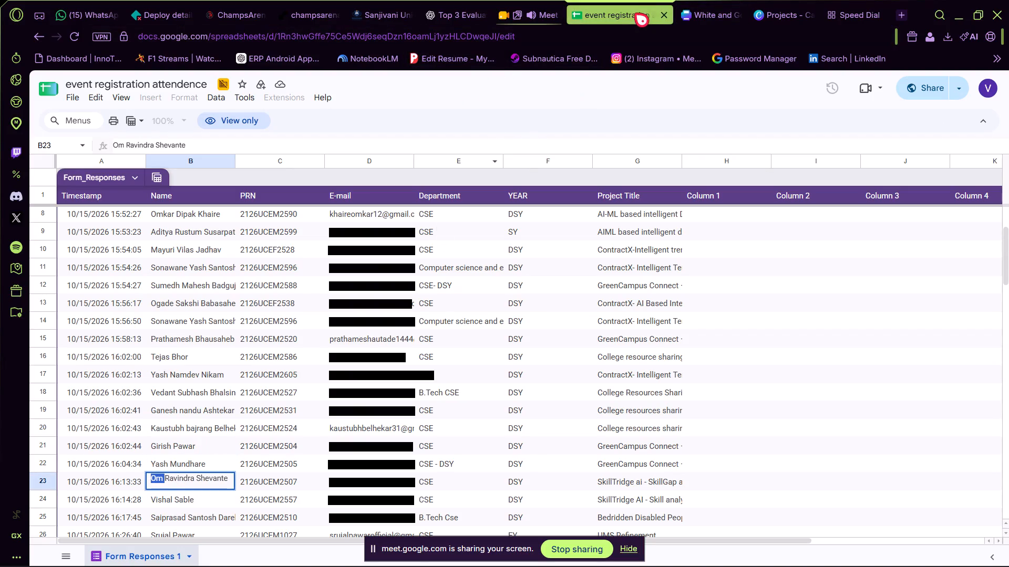
Delete the blank page 18 and duplicate the page 17 certificate in its place.
{"action": "left_click", "coordinate": [718, 0]}
{"action": "scroll", "coordinate": [692, 201], "scroll_direction": "up", "scroll_amount": 2}
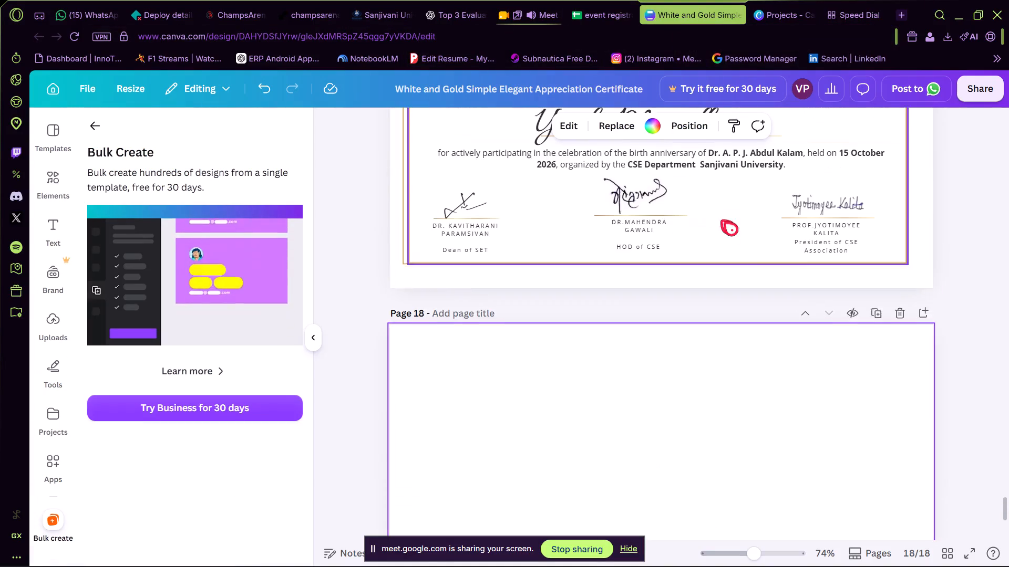
{"action": "left_click", "coordinate": [895, 312]}
{"action": "left_click", "coordinate": [873, 119]}
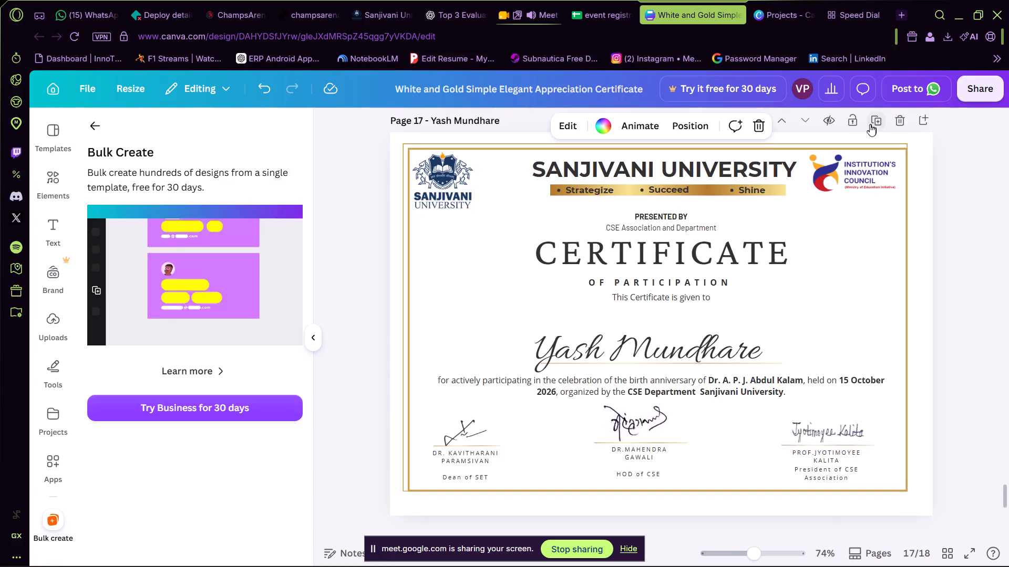
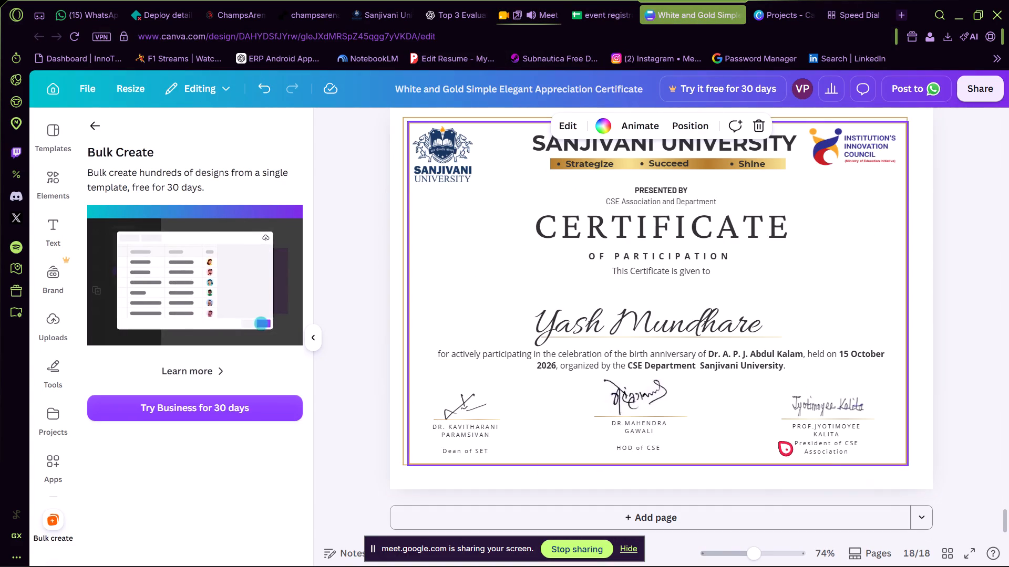
Copy only the surname from row 23 of the attendance sheet.
{"action": "scroll", "coordinate": [777, 437], "scroll_direction": "up", "scroll_amount": 1}
{"action": "left_click", "coordinate": [593, 0]}
{"action": "double_click", "coordinate": [198, 481]}
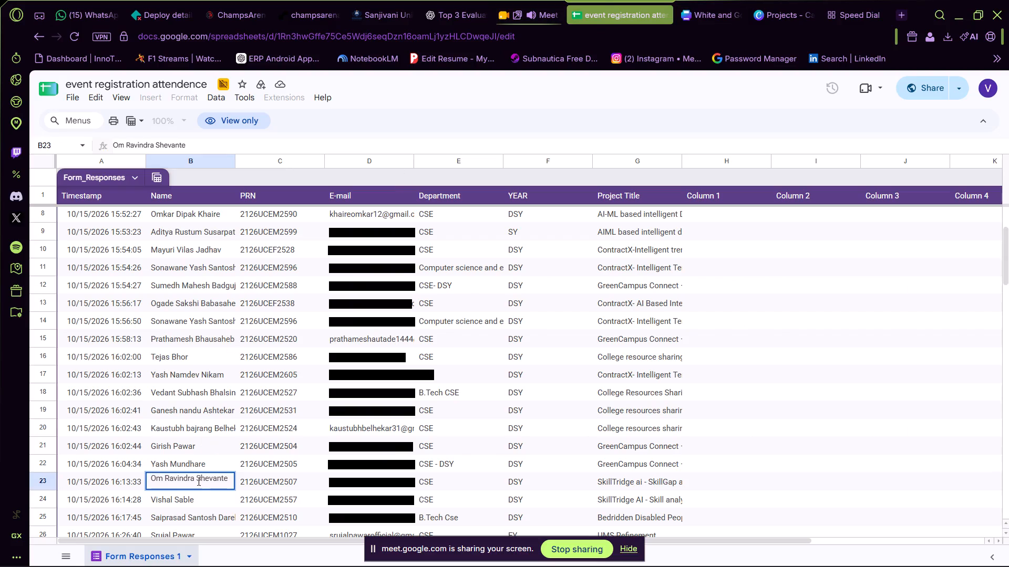
{"action": "key", "text": "ctrl+c"}
Append the copied surname to the title of page 18 and set its recipient name to the same full title.
{"action": "left_click", "coordinate": [728, 0]}
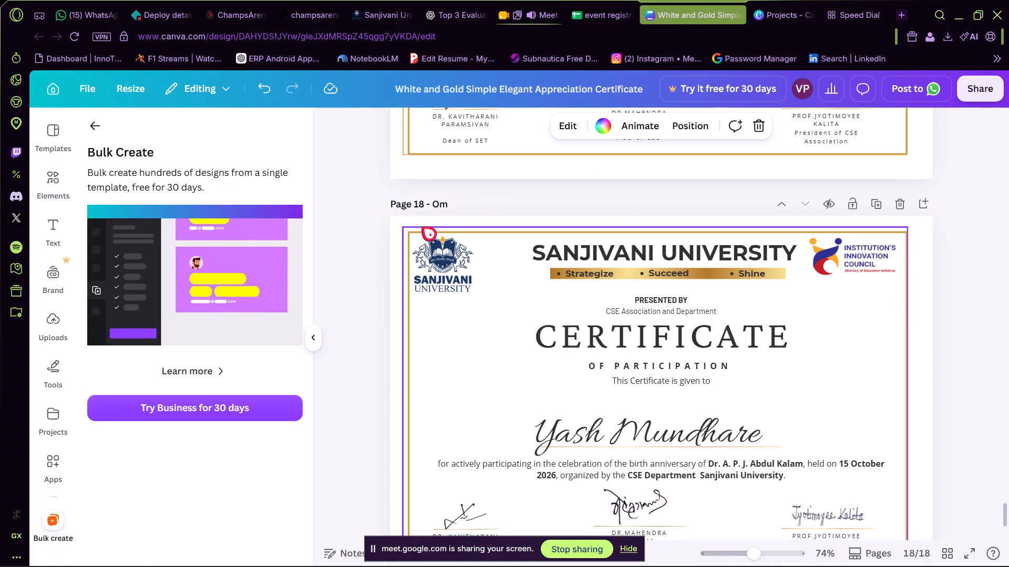
{"action": "left_click", "coordinate": [458, 199]}
{"action": "left_click", "coordinate": [447, 205]}
{"action": "key", "text": "space"}
{"action": "key", "text": "ctrl+v"}
{"action": "key", "text": "ctrl+a"}
{"action": "key", "text": "ctrl+c"}
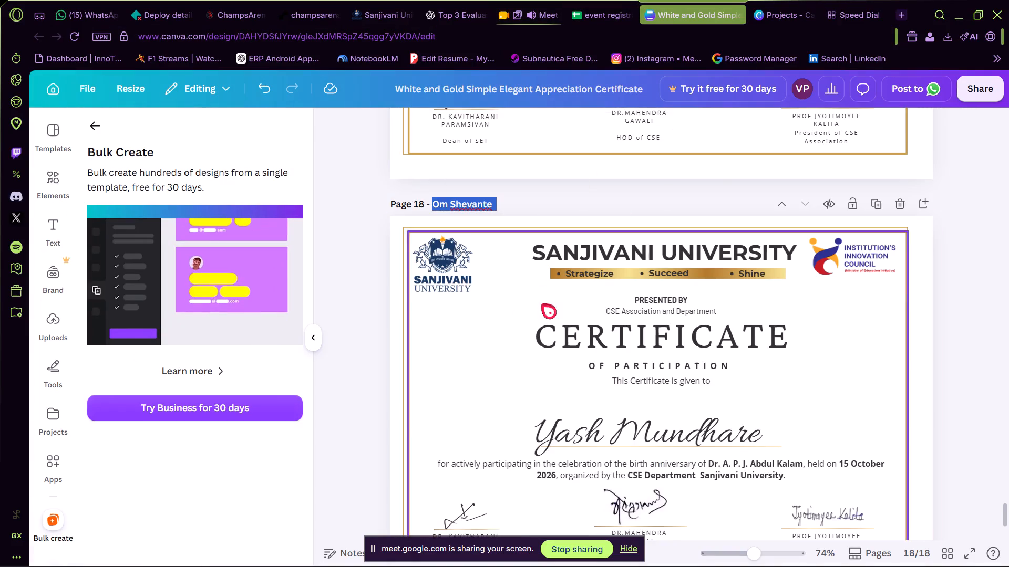
{"action": "double_click", "coordinate": [610, 416]}
{"action": "key", "text": "ctrl+a"}
{"action": "key", "text": "ctrl+v"}
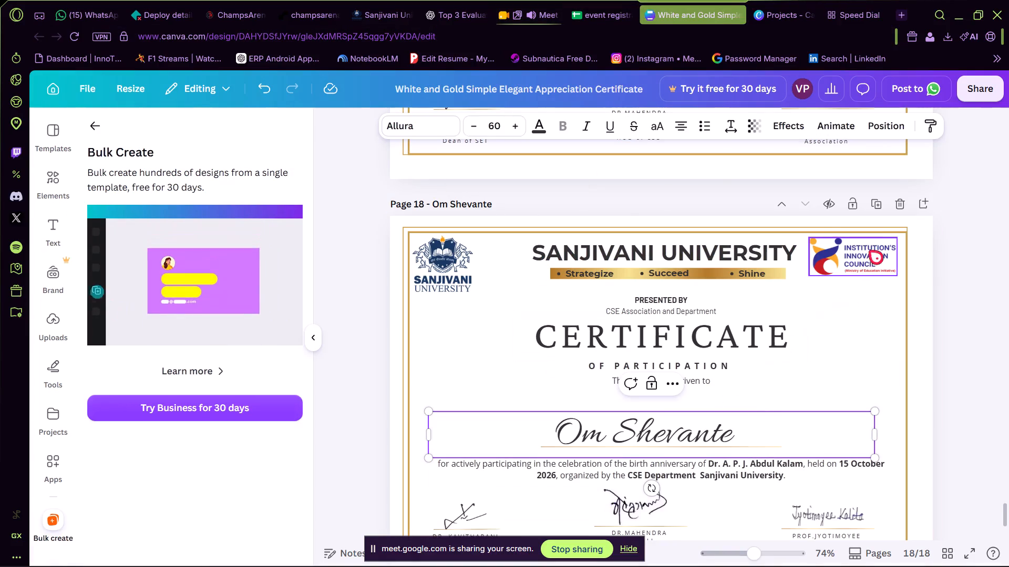
Duplicate the page 18 certificate.
{"action": "left_click", "coordinate": [870, 203]}
Copy the full name from row 24 of the attendance sheet.
{"action": "left_click", "coordinate": [654, 0]}
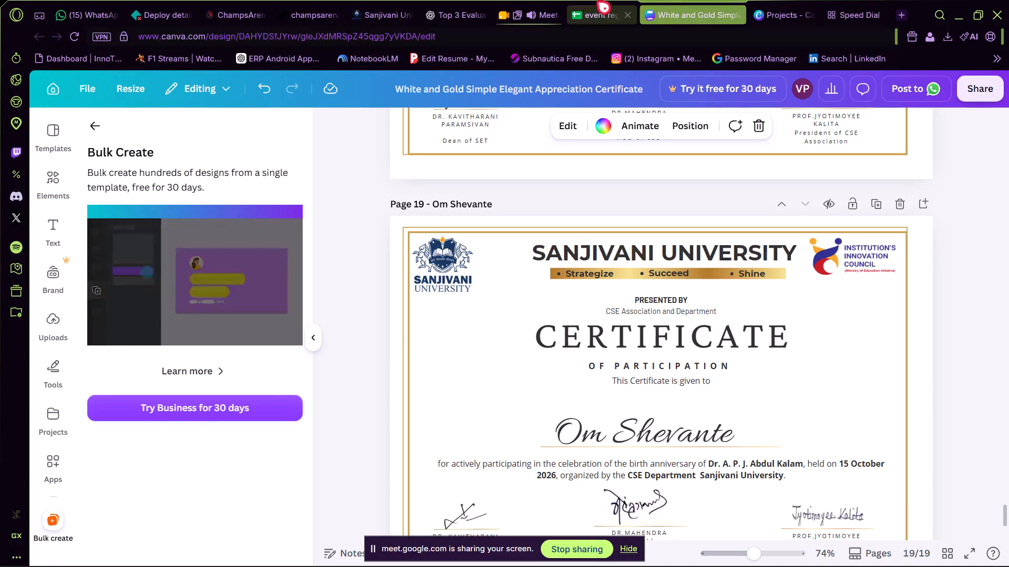
{"action": "left_click", "coordinate": [593, 0]}
{"action": "double_click", "coordinate": [183, 507]}
{"action": "left_click_drag", "start_coordinate": [205, 495], "coordinate": [153, 499]}
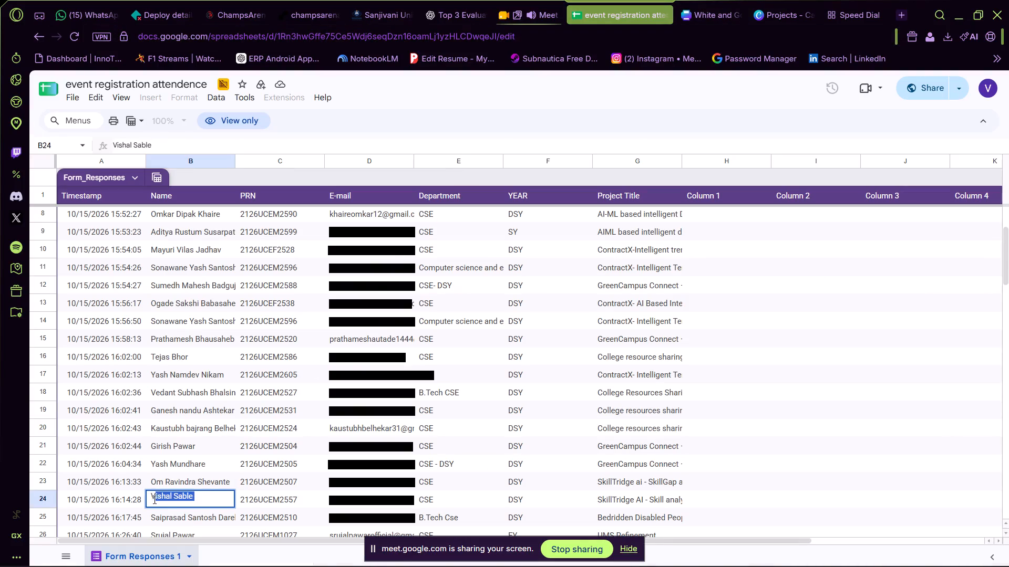
{"action": "left_click_drag", "start_coordinate": [153, 499], "coordinate": [149, 499]}
{"action": "key", "text": "ctrl+c"}
Set both the title and the recipient name of page 19 to the name copied from row 24.
{"action": "left_click", "coordinate": [699, 0]}
{"action": "left_click", "coordinate": [464, 196]}
{"action": "key", "text": "ctrl+a"}
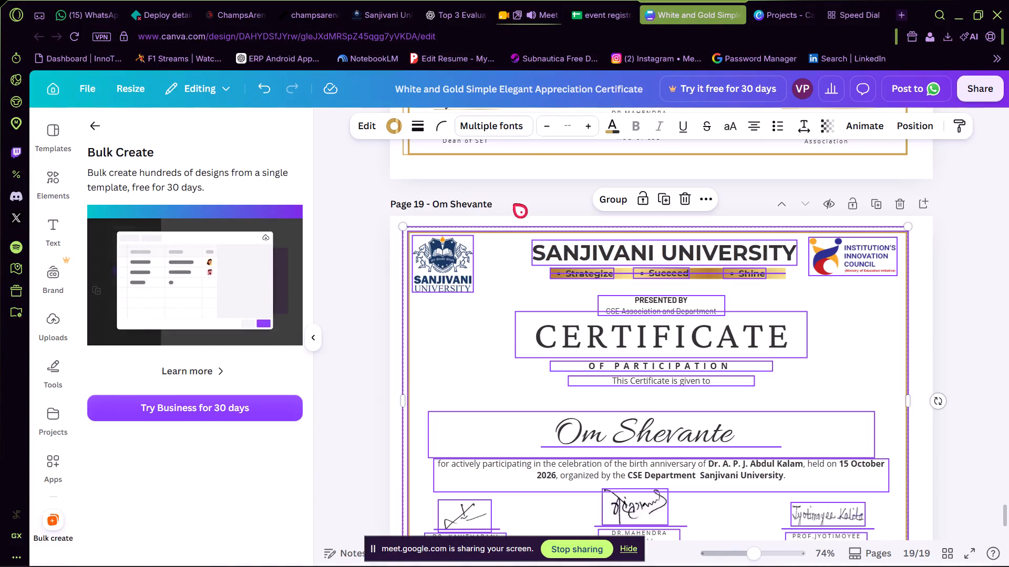
{"action": "double_click", "coordinate": [482, 197]}
{"action": "key", "text": "ctrl+a"}
{"action": "key", "text": "ctrl+v"}
{"action": "left_click", "coordinate": [544, 200]}
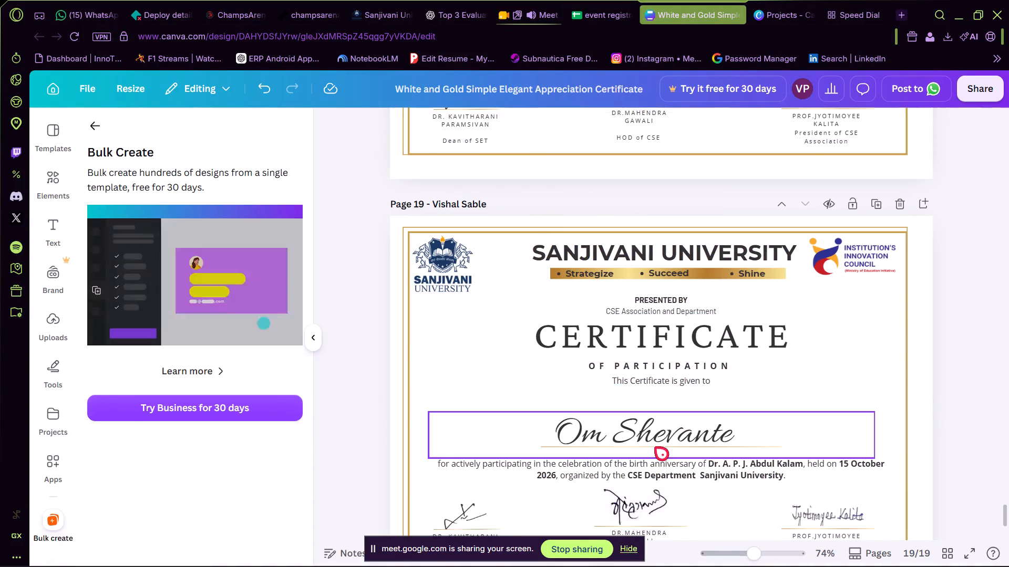
{"action": "double_click", "coordinate": [654, 446]}
{"action": "key", "text": "ctrl+a"}
{"action": "key", "text": "ctrl+v"}
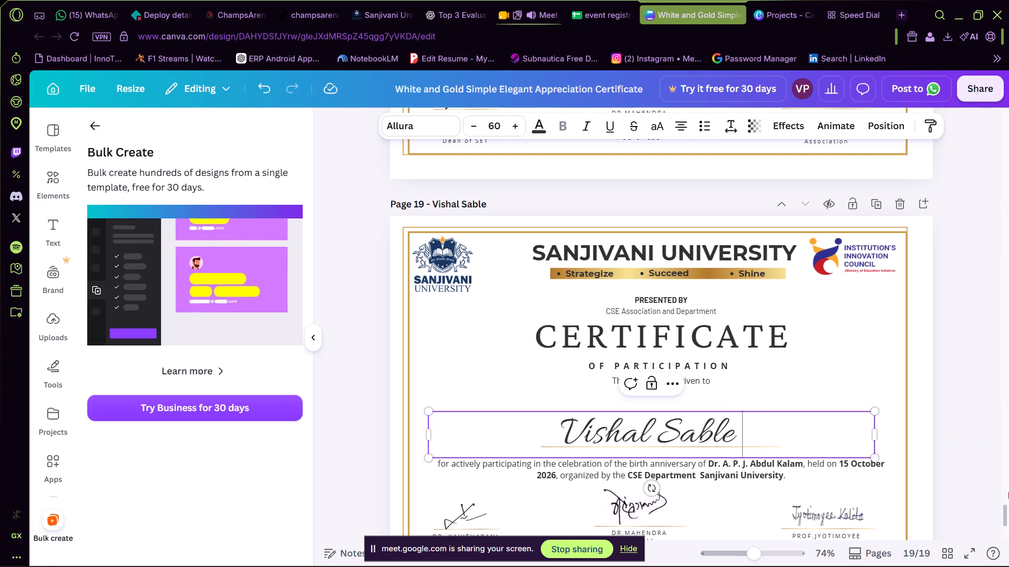
Review the titles and recipient names of the certificates from page 1 through page 19.
{"action": "left_click", "coordinate": [1004, 503]}
{"action": "left_click", "coordinate": [930, 461]}
{"action": "left_click_drag", "start_coordinate": [1008, 509], "coordinate": [1007, 470]}
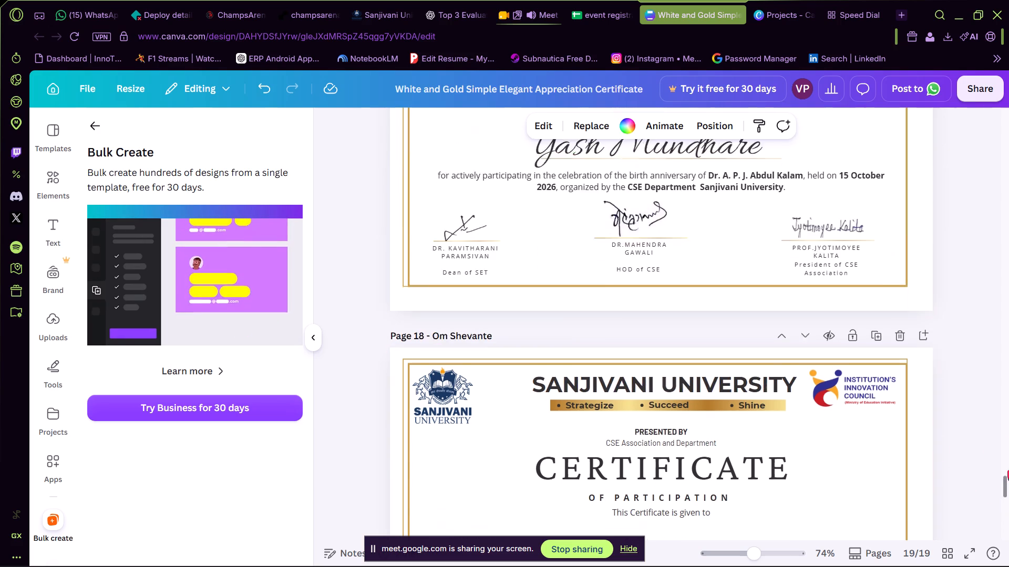
{"action": "left_click_drag", "start_coordinate": [1007, 470], "coordinate": [1008, 117]}
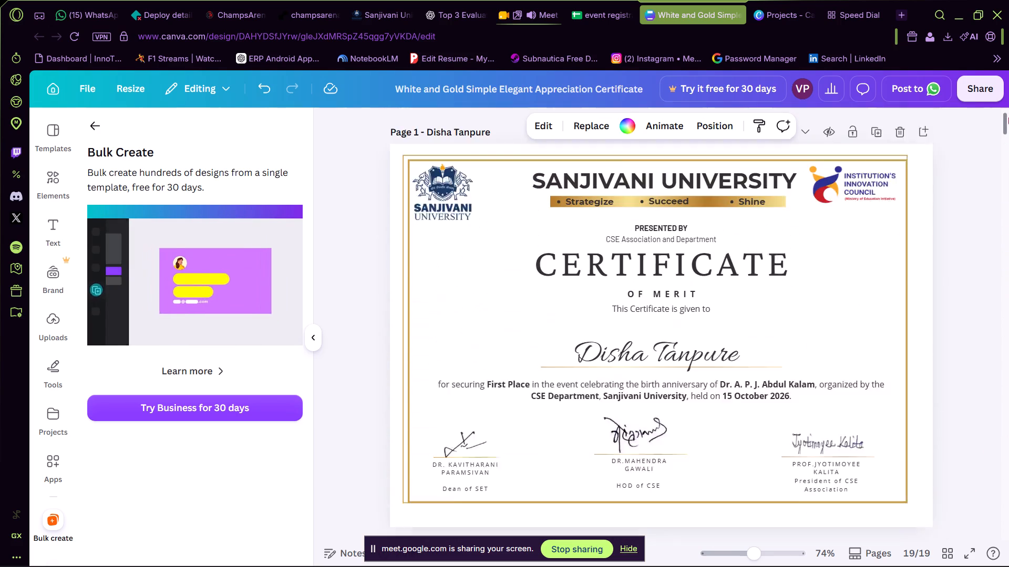
{"action": "left_click_drag", "start_coordinate": [1008, 117], "coordinate": [1008, 167]}
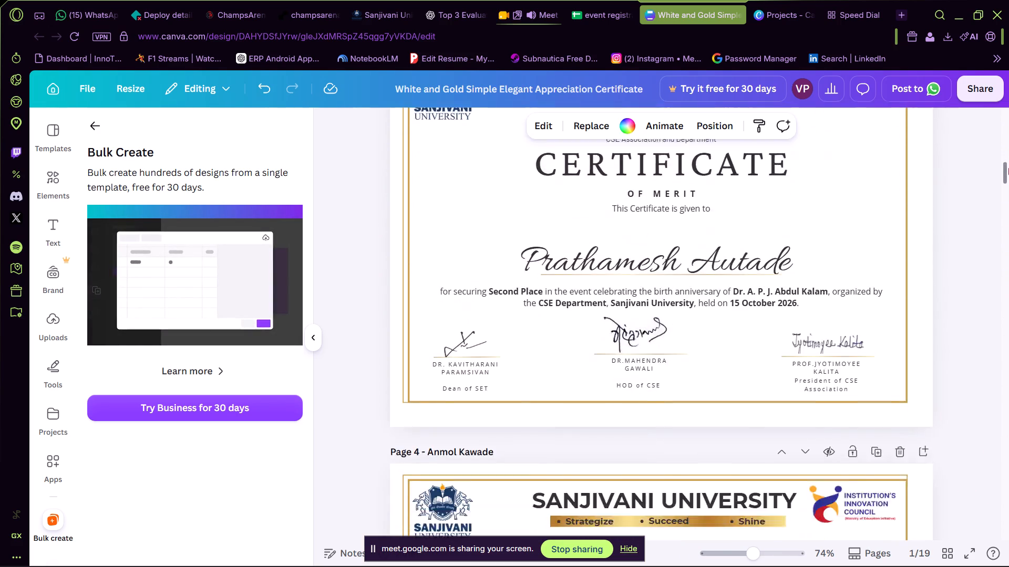
{"action": "left_click_drag", "start_coordinate": [1008, 167], "coordinate": [1008, 230]}
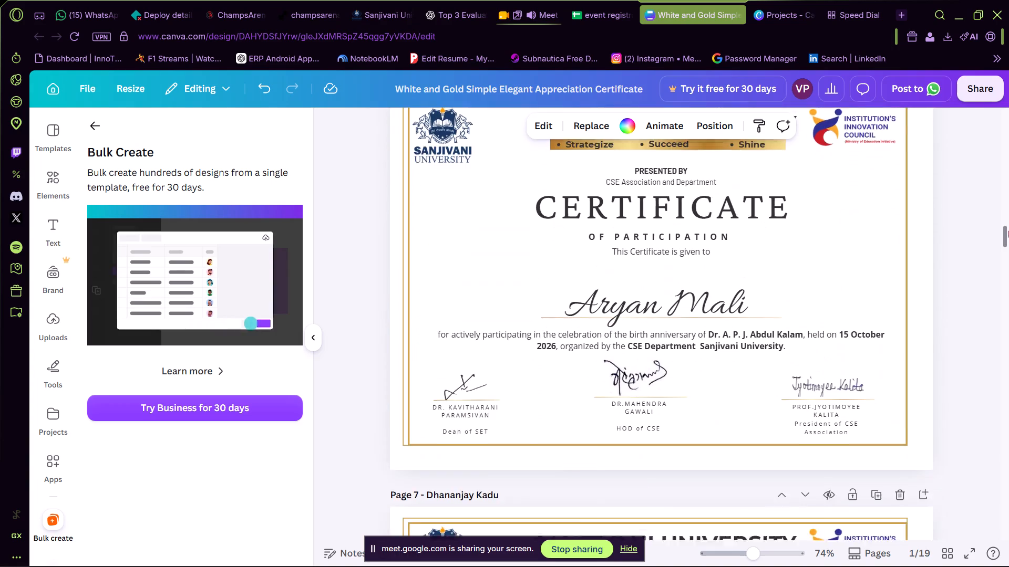
{"action": "left_click_drag", "start_coordinate": [1008, 230], "coordinate": [1008, 430]}
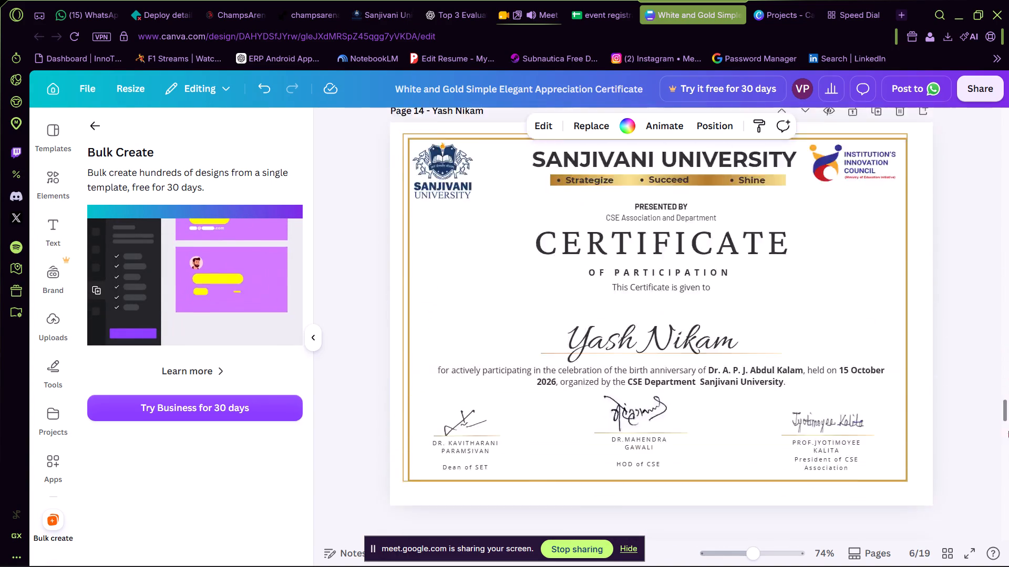
{"action": "left_click_drag", "start_coordinate": [1008, 430], "coordinate": [1007, 528]}
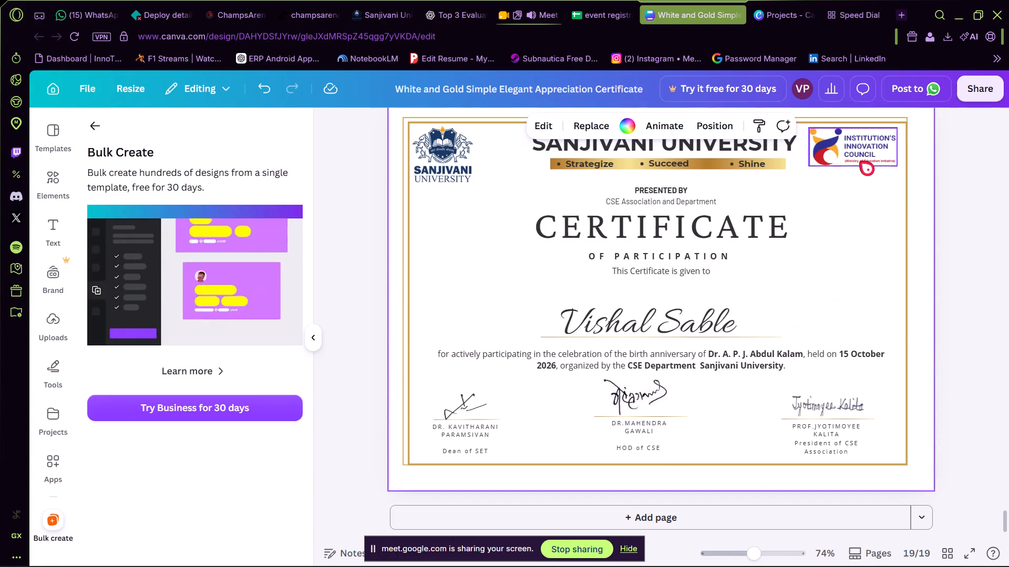
Duplicate the page 19 certificate.
{"action": "scroll", "coordinate": [860, 162], "scroll_direction": "up", "scroll_amount": 1}
{"action": "left_click", "coordinate": [876, 205]}
Copy only the given name from row 25 of the attendance sheet.
{"action": "left_click", "coordinate": [568, 0]}
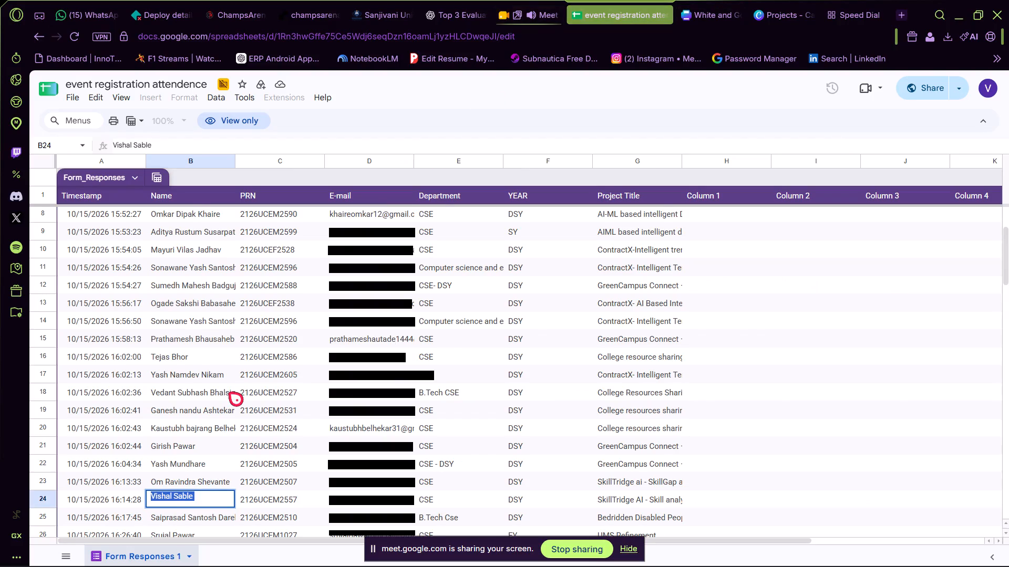
{"action": "scroll", "coordinate": [228, 392], "scroll_direction": "down", "scroll_amount": 1}
{"action": "left_click", "coordinate": [289, 458]}
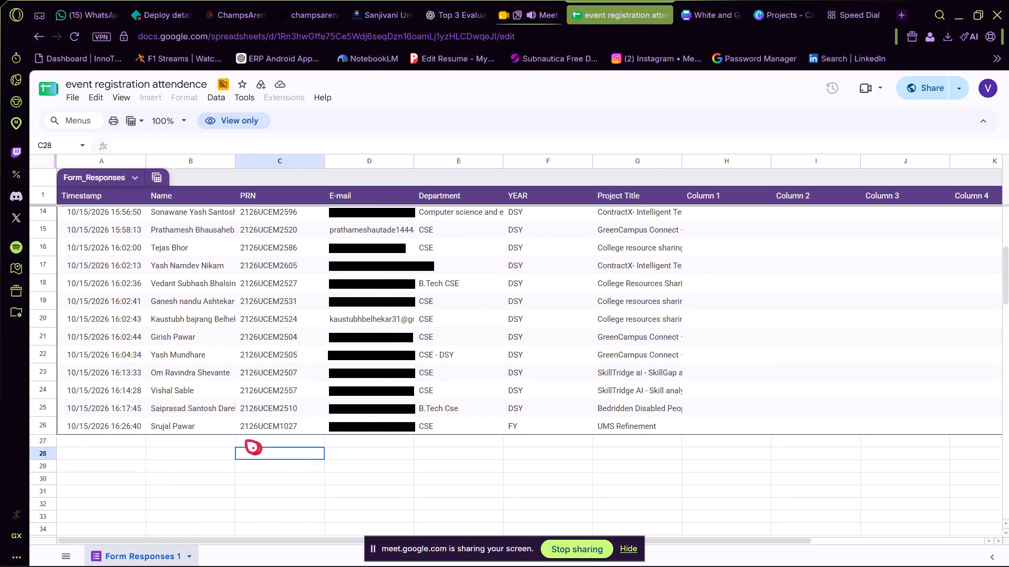
{"action": "key", "text": "ctrl+z"}
{"action": "left_click", "coordinate": [179, 389]}
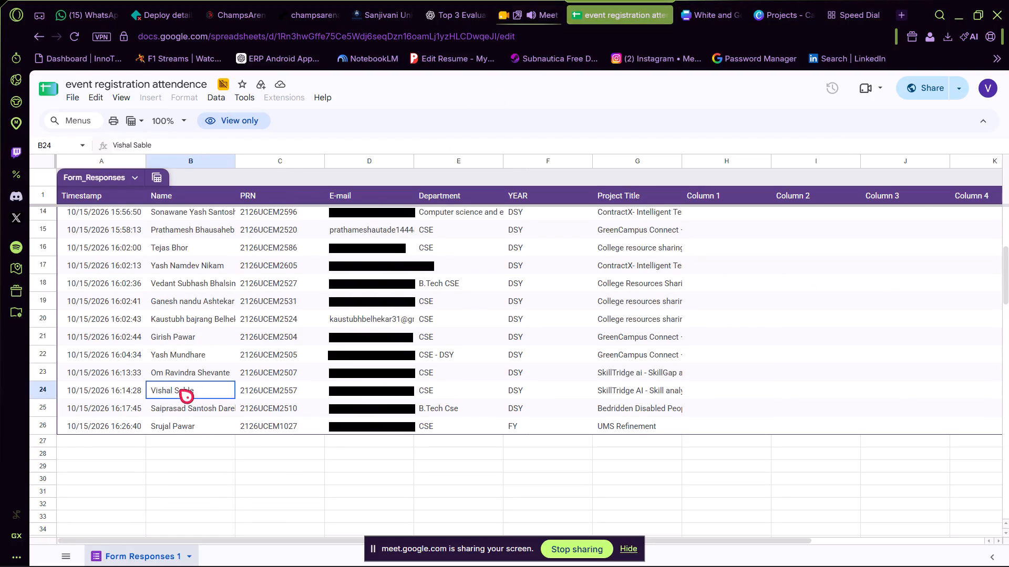
{"action": "key", "text": "ctrl+z"}
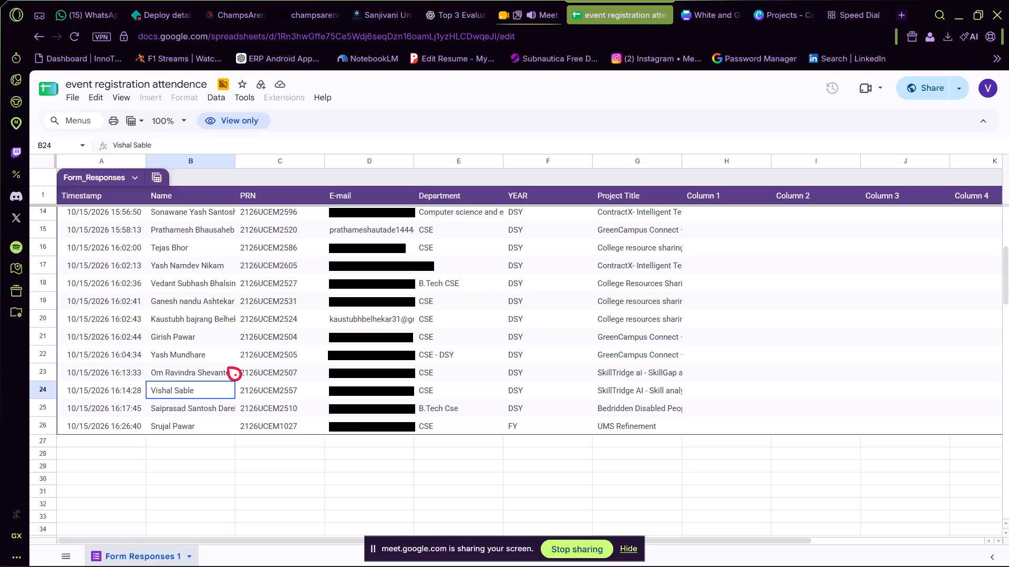
{"action": "double_click", "coordinate": [211, 374]}
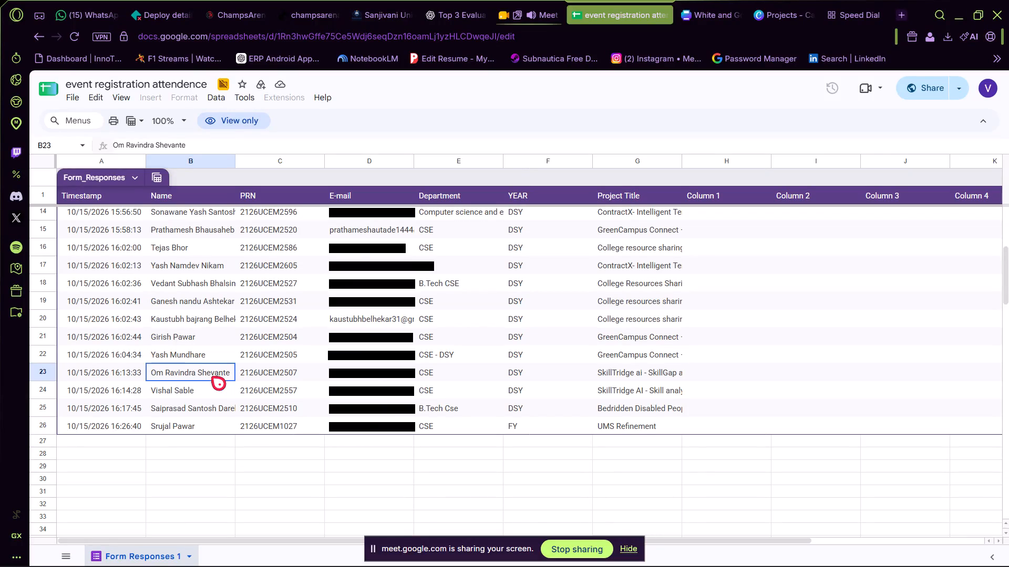
{"action": "double_click", "coordinate": [179, 376]}
{"action": "double_click", "coordinate": [189, 405]}
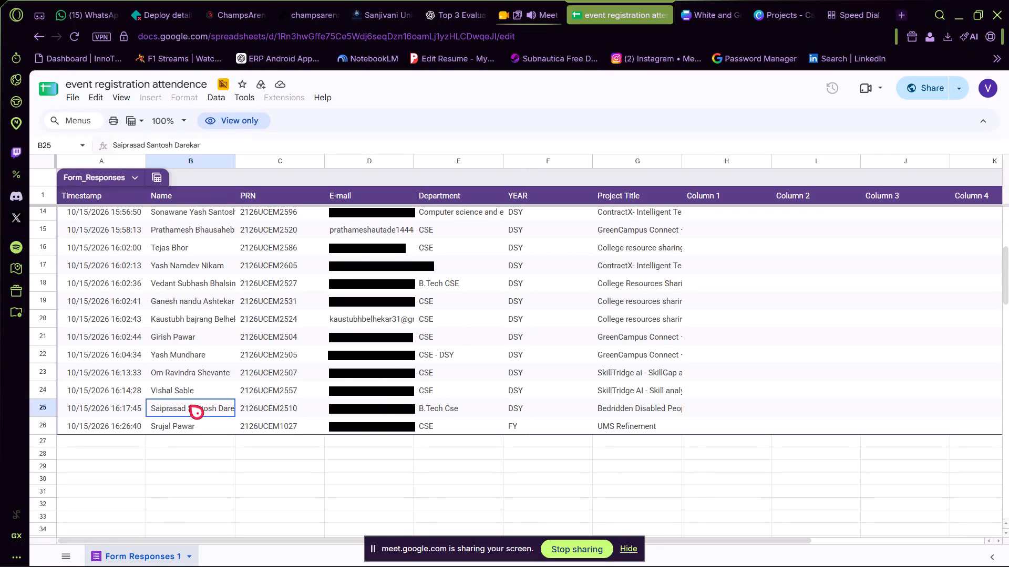
{"action": "double_click", "coordinate": [164, 405]}
{"action": "key", "text": "ctrl+c"}
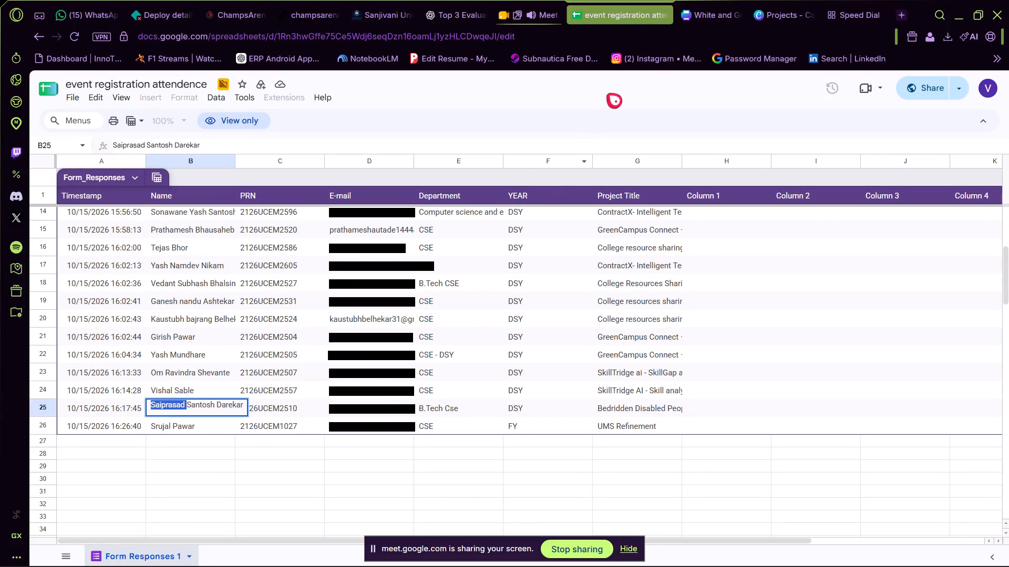
Duplicate the page 20 certificate in the Canva design.
{"action": "left_click", "coordinate": [730, 0]}
{"action": "scroll", "coordinate": [739, 259], "scroll_direction": "down", "scroll_amount": 3}
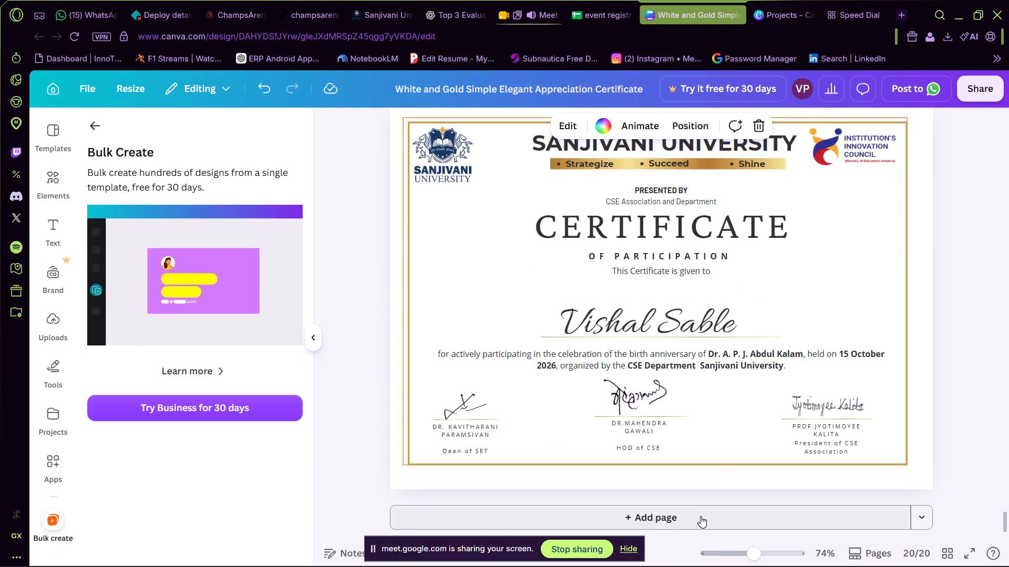
{"action": "scroll", "coordinate": [724, 338], "scroll_direction": "up", "scroll_amount": 1}
{"action": "left_click", "coordinate": [878, 317]}
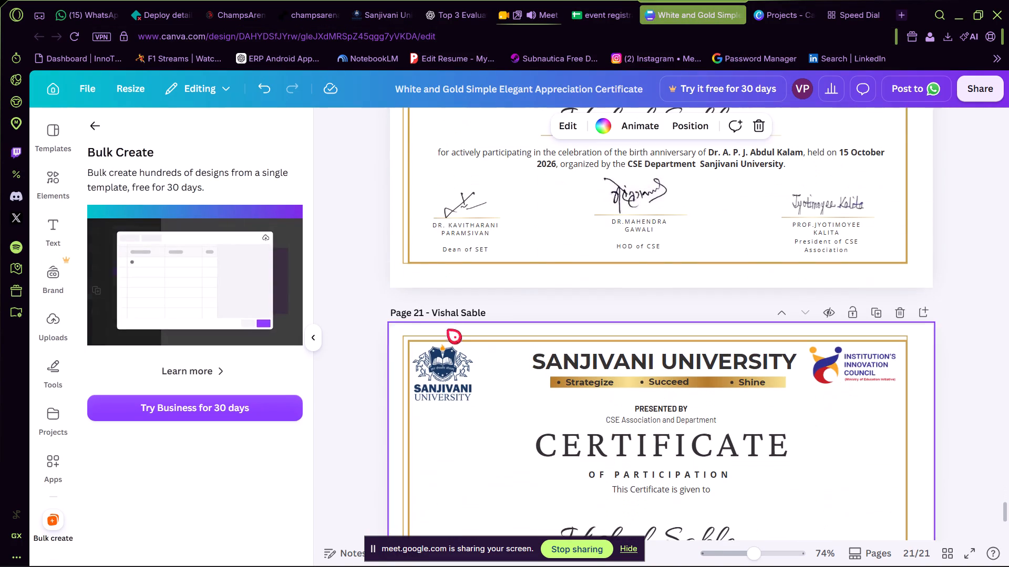
Set both the title and the recipient name of page 21 to the given name and surname from row 25.
{"action": "double_click", "coordinate": [442, 319]}
{"action": "key", "text": "ctrl+a"}
{"action": "key", "text": "ctrl+v"}
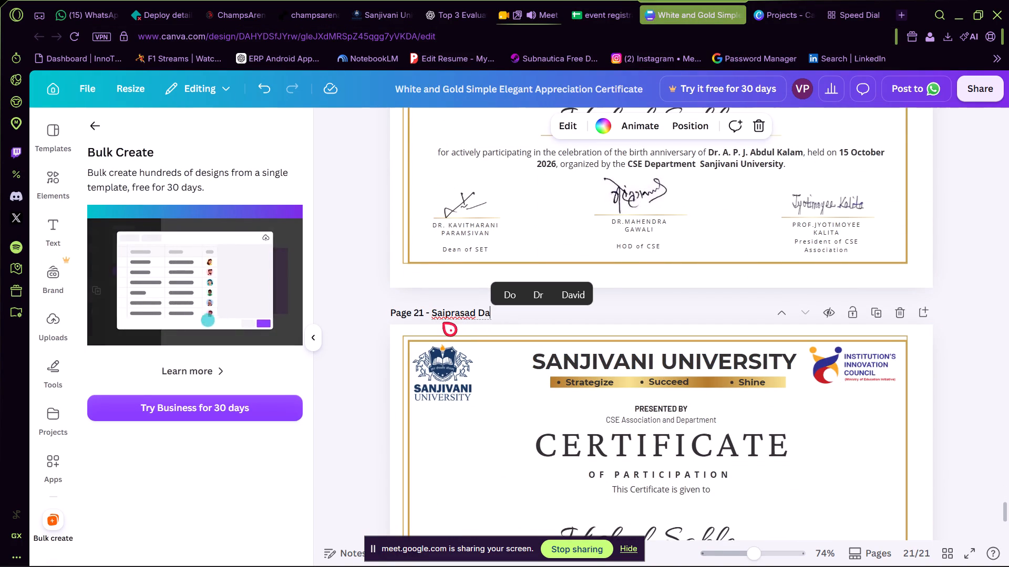
{"action": "key", "text": "ctrl+a"}
{"action": "key", "text": "ctrl+c"}
{"action": "scroll", "coordinate": [514, 364], "scroll_direction": "down", "scroll_amount": 1}
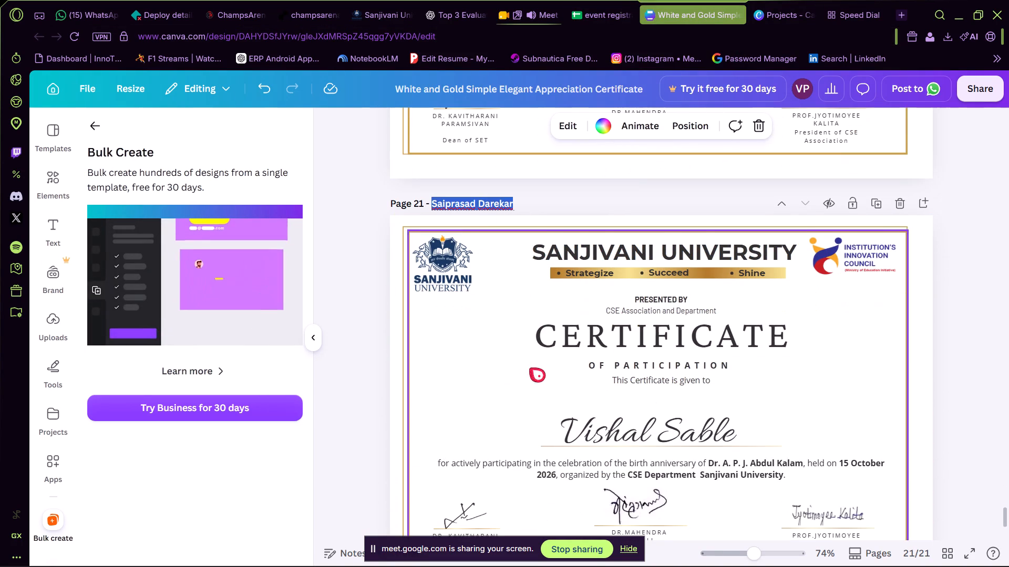
{"action": "double_click", "coordinate": [616, 423]}
{"action": "key", "text": "ctrl+a"}
{"action": "key", "text": "ctrl+v"}
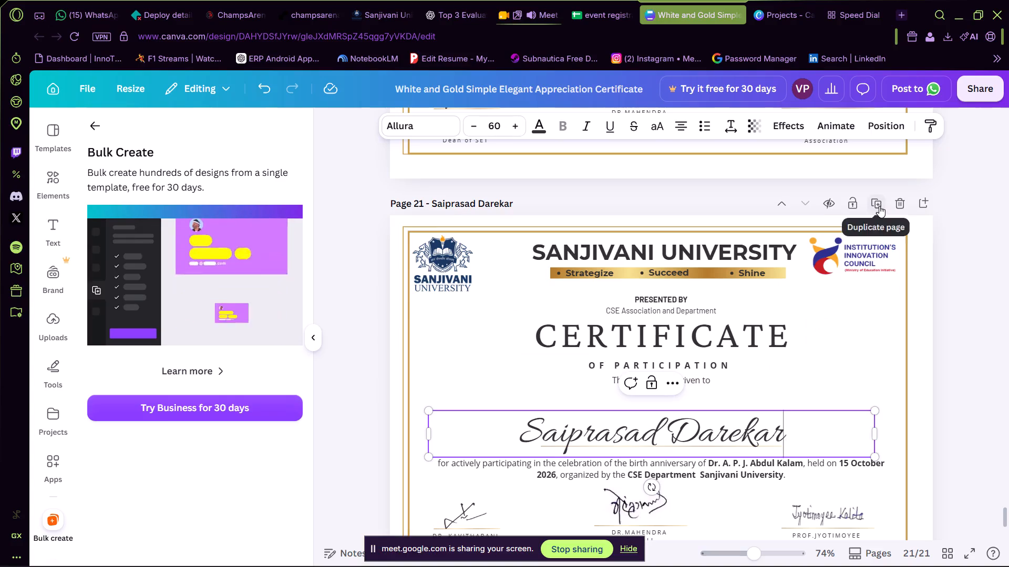
Duplicate the page 21 certificate.
{"action": "left_click", "coordinate": [879, 206]}
Copy the full name from row 26 of the attendance sheet.
{"action": "left_click", "coordinate": [599, 0]}
{"action": "left_click", "coordinate": [162, 430]}
{"action": "left_click", "coordinate": [162, 427]}
{"action": "key", "text": "ctrl+a"}
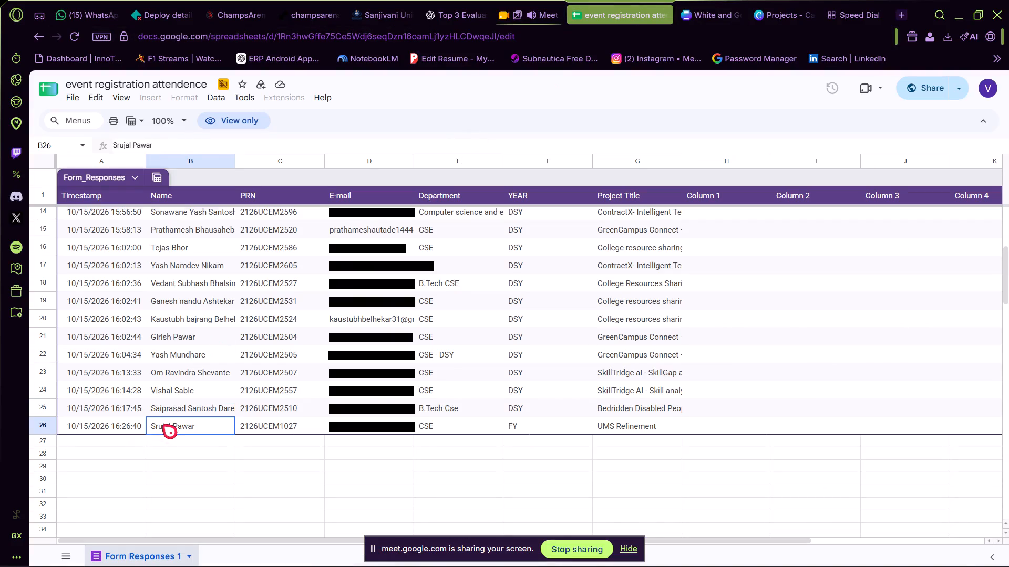
{"action": "double_click", "coordinate": [176, 429]}
{"action": "key", "text": "ctrl+a"}
{"action": "key", "text": "ctrl+c"}
{"action": "left_click", "coordinate": [195, 411]}
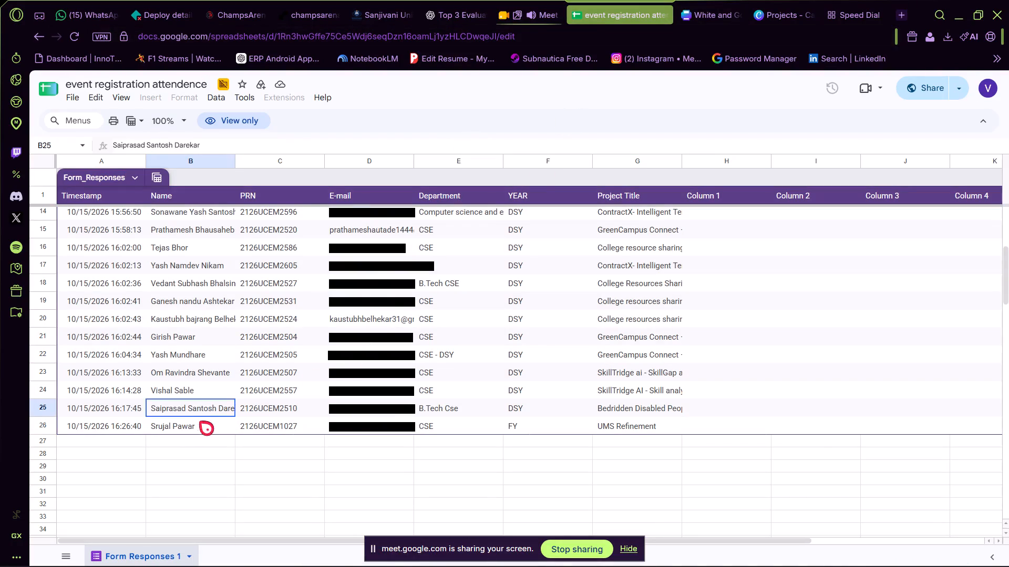
{"action": "double_click", "coordinate": [199, 426]}
{"action": "left_click_drag", "start_coordinate": [201, 423], "coordinate": [150, 430]}
{"action": "key", "text": "ctrl+c"}
Set both the title and the recipient name of page 22 to the name copied from row 26.
{"action": "left_click", "coordinate": [711, 0]}
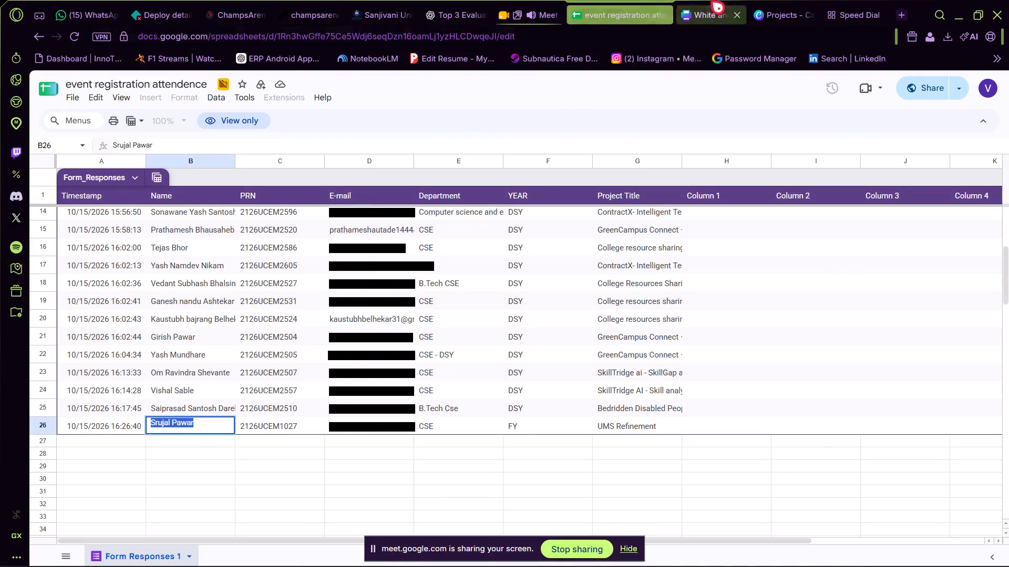
{"action": "double_click", "coordinate": [485, 196]}
{"action": "double_click", "coordinate": [485, 199]}
{"action": "key", "text": "ctrl+a"}
{"action": "key", "text": "ctrl+v"}
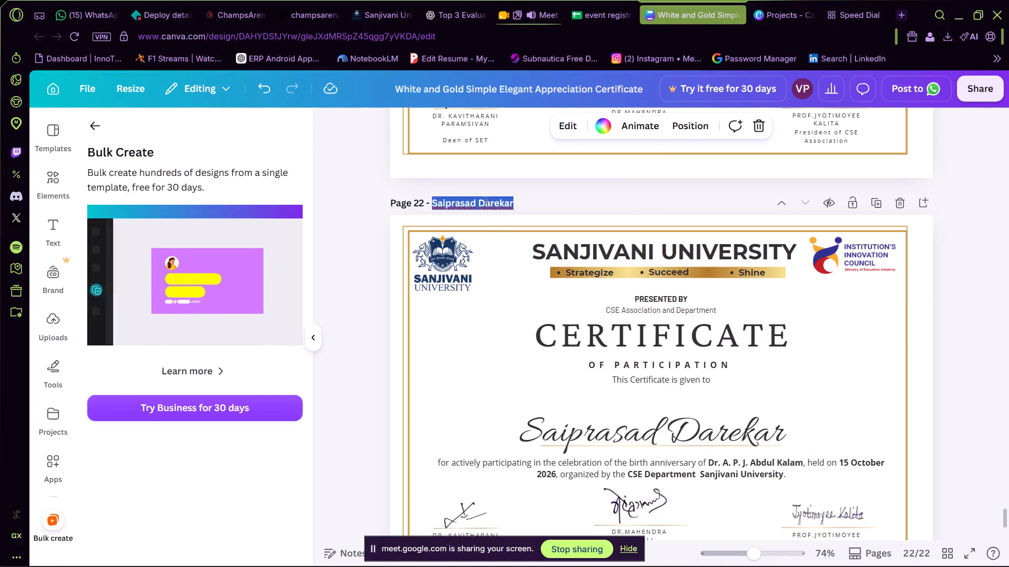
{"action": "double_click", "coordinate": [618, 425]}
{"action": "key", "text": "ctrl+a"}
{"action": "key", "text": "ctrl+v"}
{"action": "left_click", "coordinate": [849, 382]}
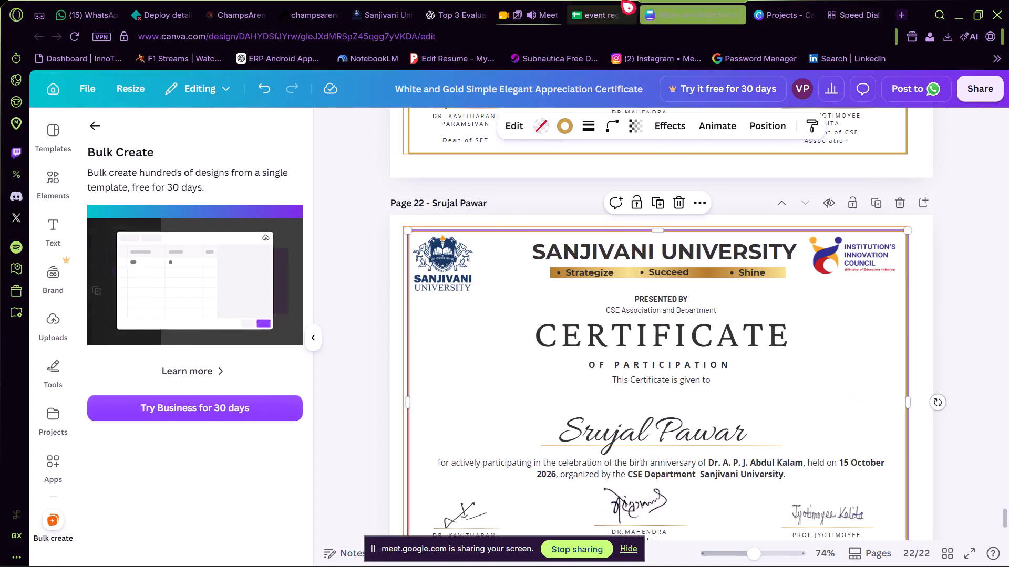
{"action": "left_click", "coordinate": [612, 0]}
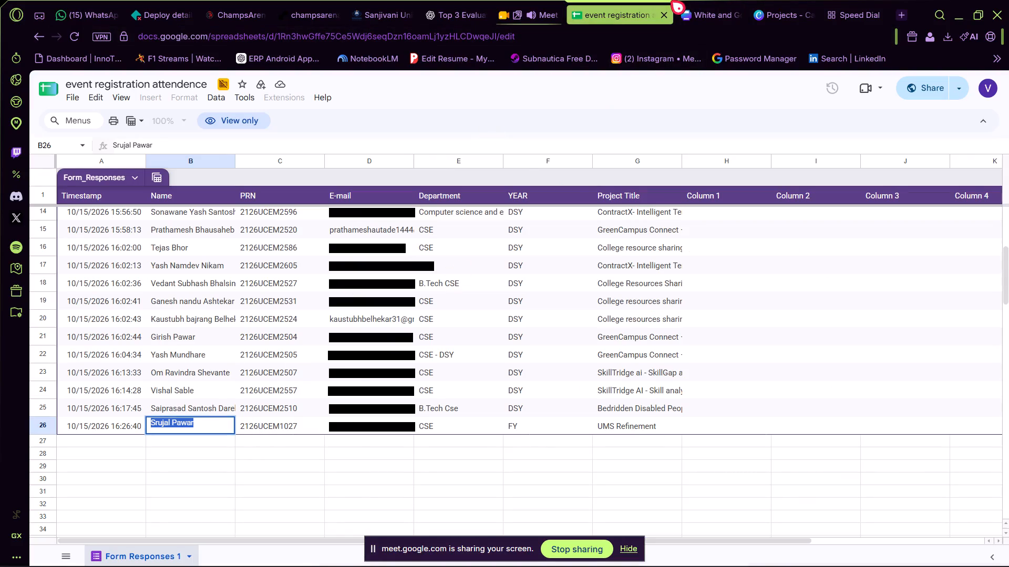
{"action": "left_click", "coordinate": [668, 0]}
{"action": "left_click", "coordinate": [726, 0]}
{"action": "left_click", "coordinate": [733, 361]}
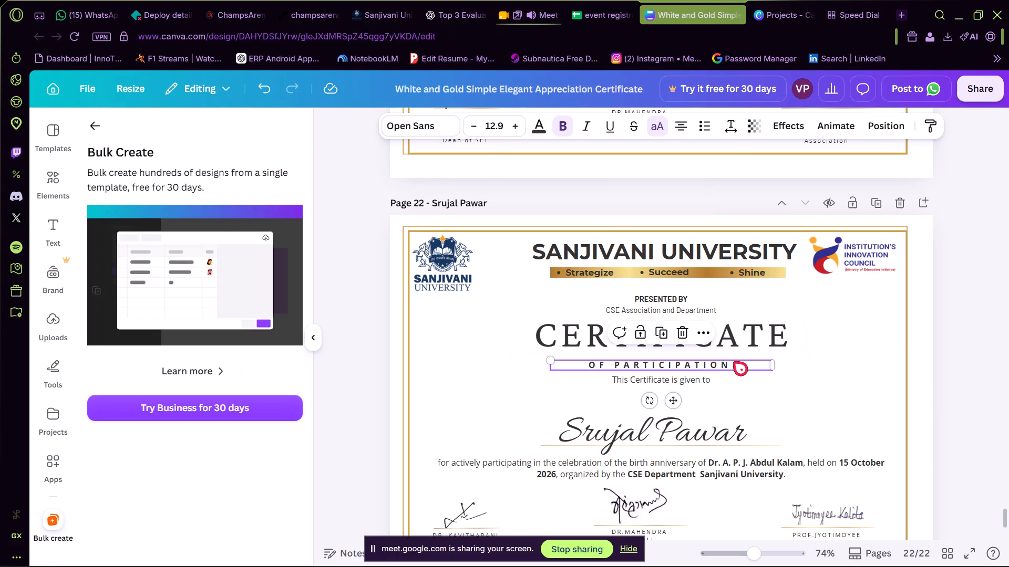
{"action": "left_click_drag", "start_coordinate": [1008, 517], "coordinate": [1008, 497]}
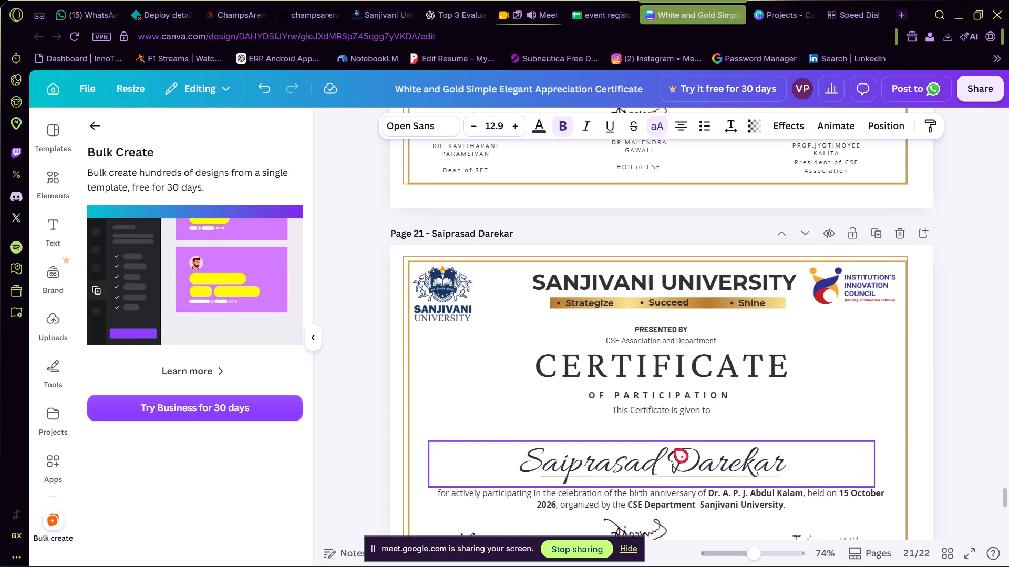
Add a space between the given name and surname in the recipient name on the page 21 certificate.
{"action": "left_click", "coordinate": [674, 449]}
{"action": "left_click", "coordinate": [674, 452]}
{"action": "key", "text": "space"}
{"action": "left_click", "coordinate": [1008, 499]}
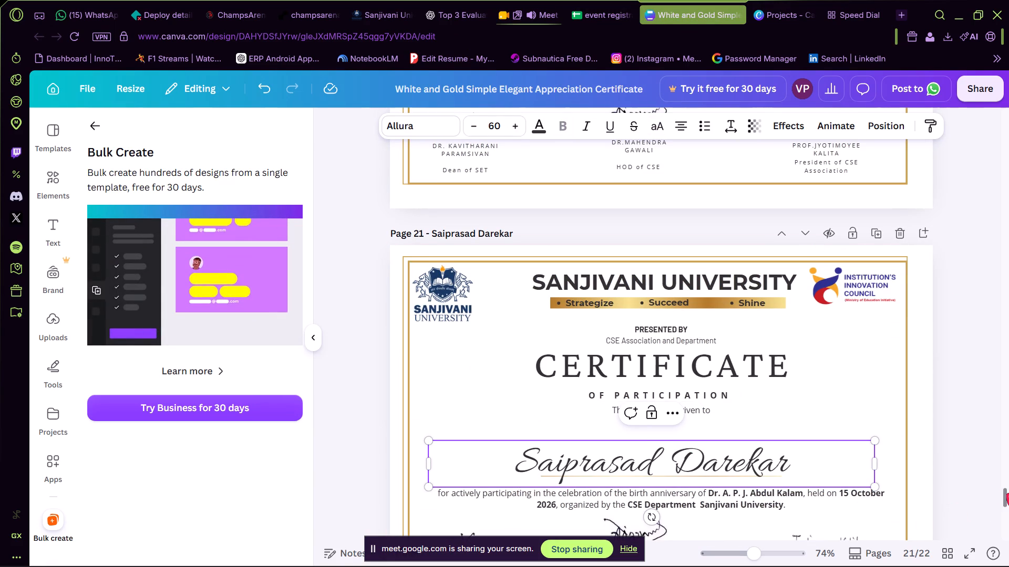
{"action": "left_click", "coordinate": [1008, 493]}
{"action": "left_click", "coordinate": [984, 433]}
Download all pages of the certificate design as PNG files at 2,000 × 1,414 px and high quality.
{"action": "left_click", "coordinate": [975, 79]}
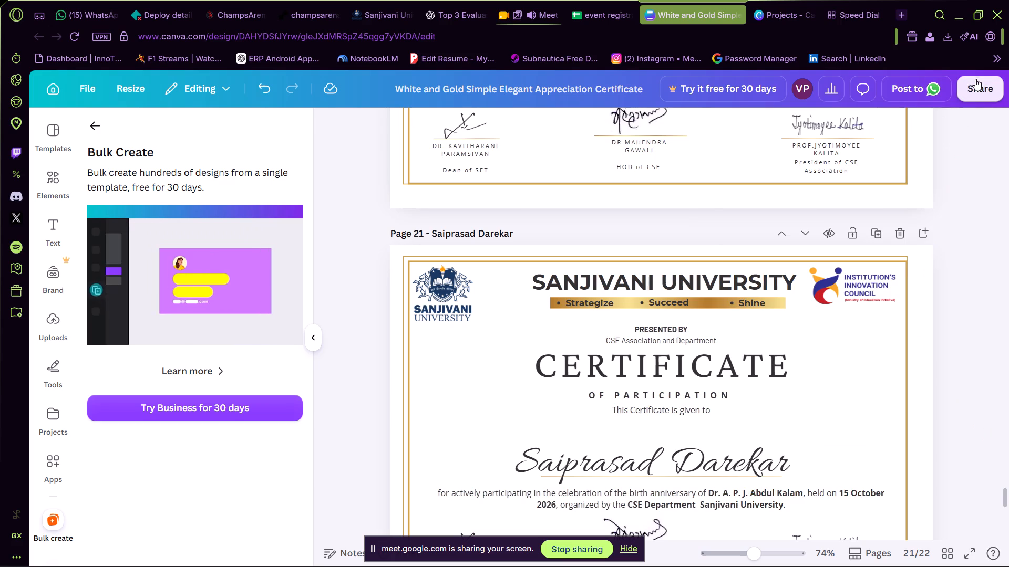
{"action": "scroll", "coordinate": [615, 282], "scroll_direction": "down", "scroll_amount": 3}
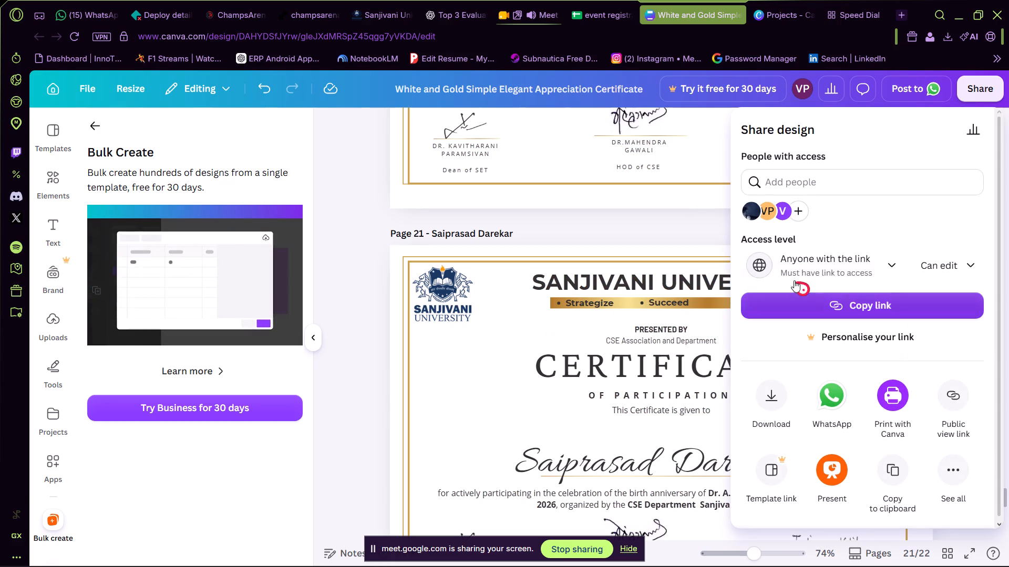
{"action": "left_click", "coordinate": [767, 396]}
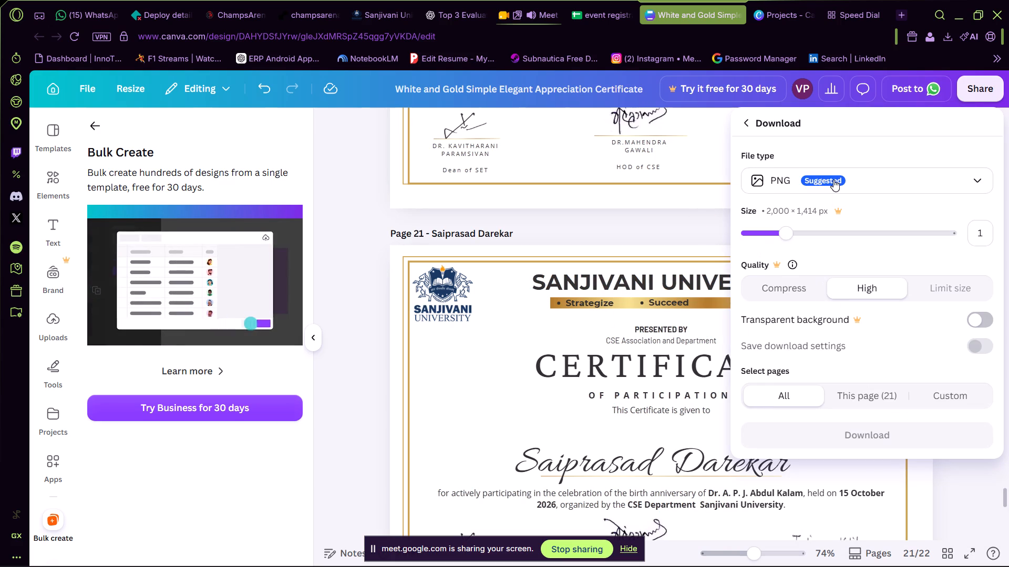
{"action": "left_click", "coordinate": [833, 180]}
{"action": "left_click_drag", "start_coordinate": [788, 211], "coordinate": [888, 253]}
{"action": "left_click", "coordinate": [876, 262]}
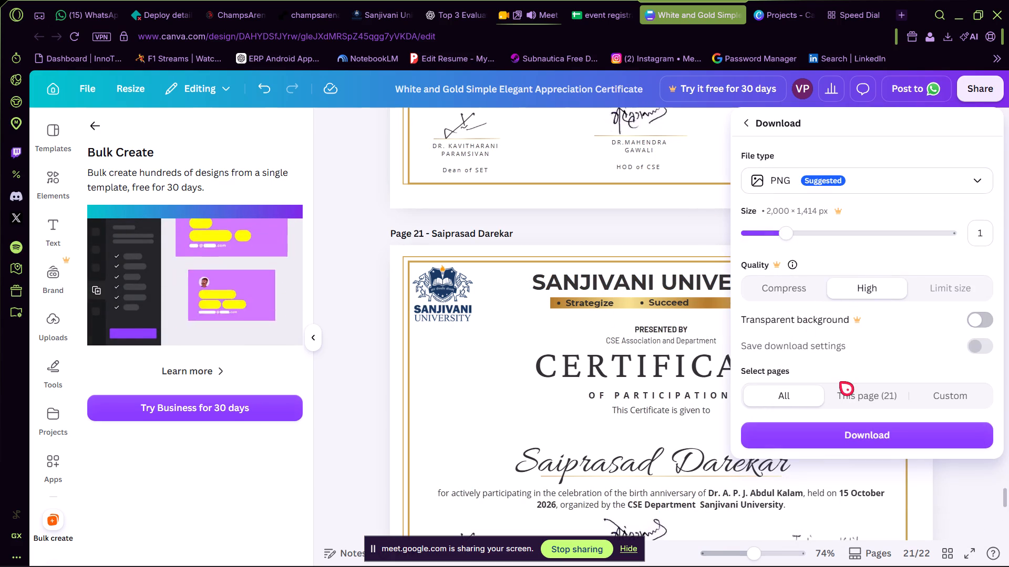
{"action": "left_click", "coordinate": [871, 427]}
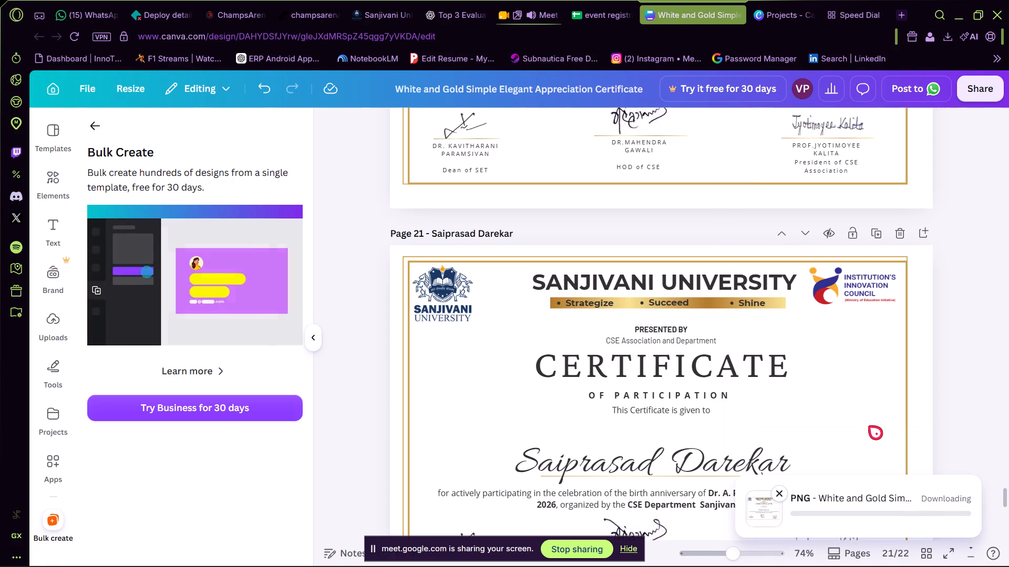
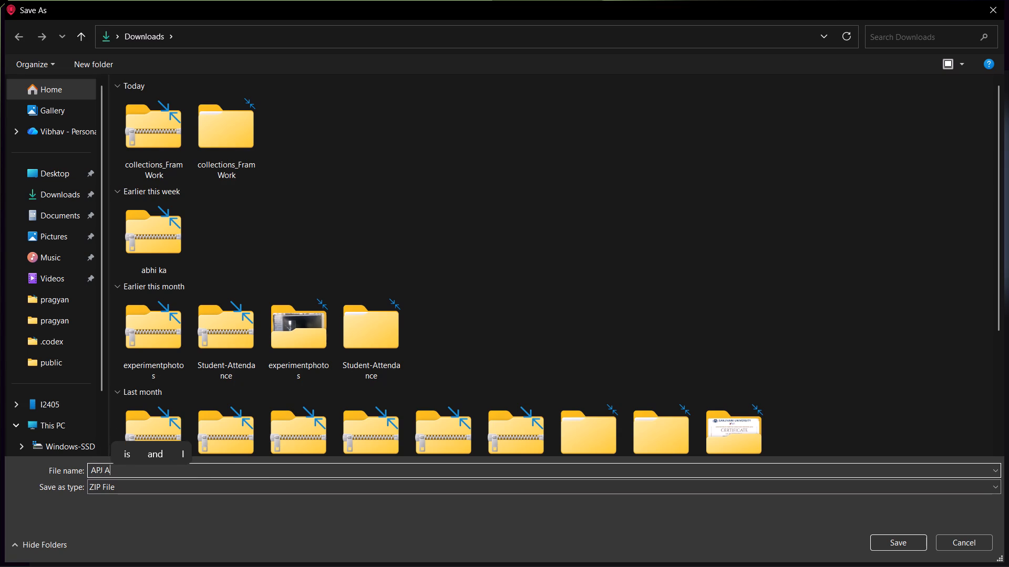
Enter a file name beginning with "APJ Abdul" for the certificates ZIP file in the Downloads folder.
{"action": "type", "text": "B"}
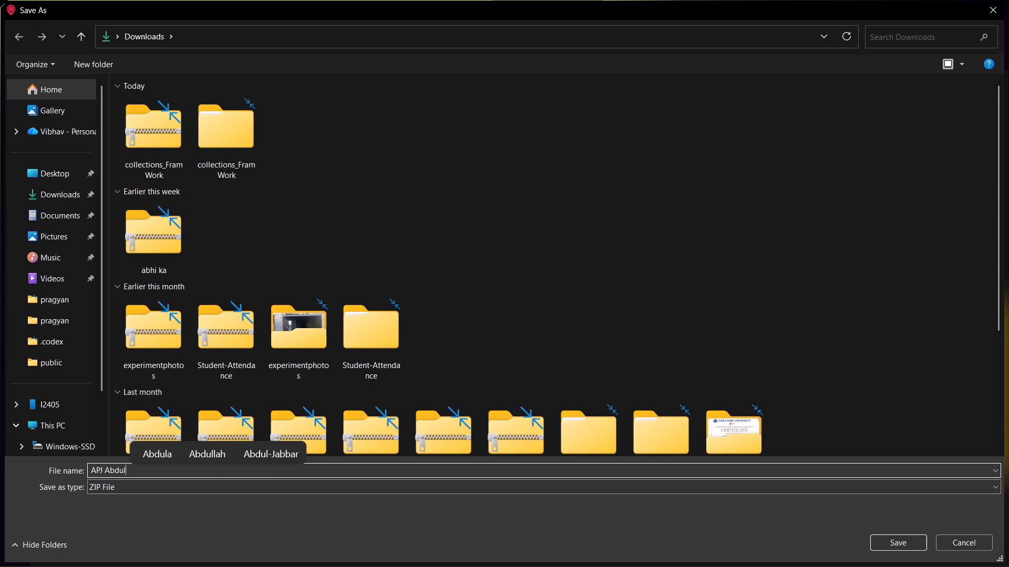